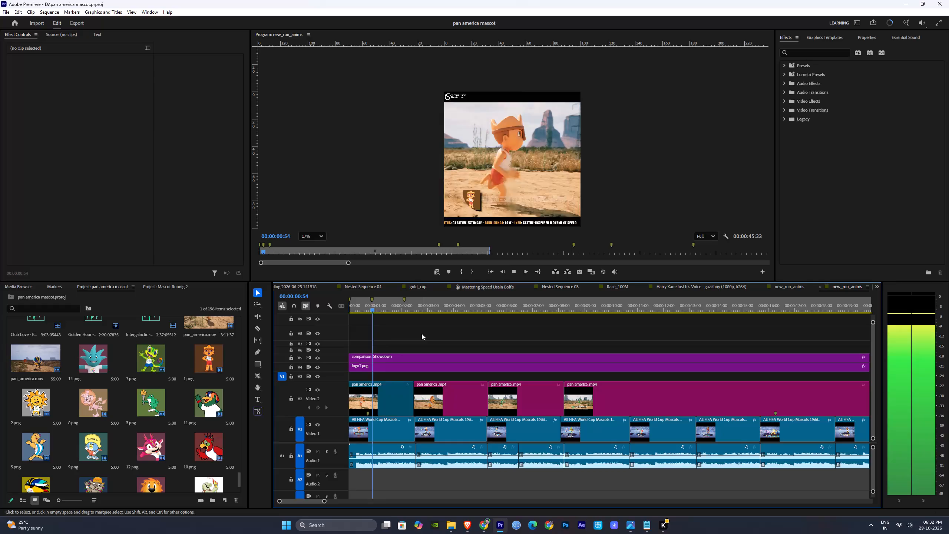
# Play through the first three mascot runs in the new_run_anims sequence, up to the green frog.
pyautogui.press('space')
pyautogui.moveTo(378, 307); pyautogui.dragTo(298, 312)
pyautogui.press('space')
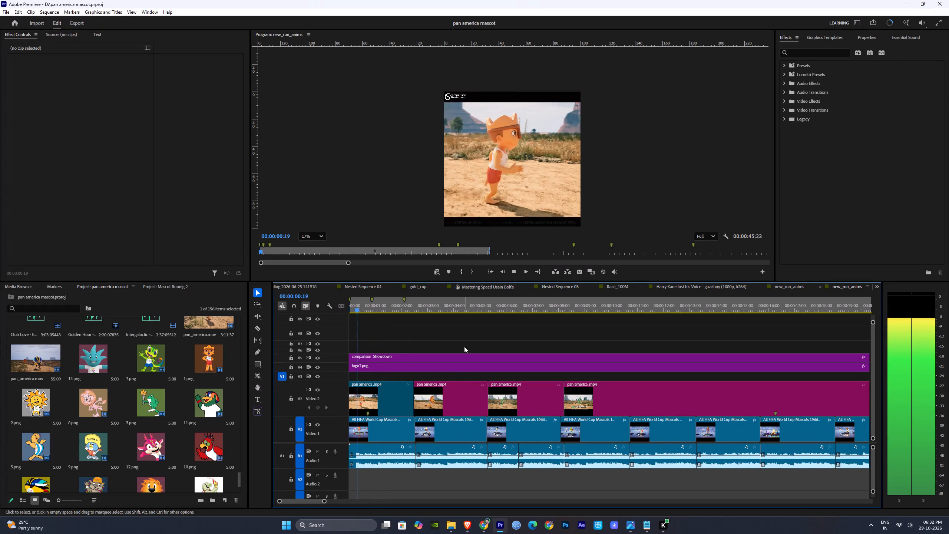
pyautogui.moveTo(404, 303); pyautogui.dragTo(417, 305)
pyautogui.press('space')
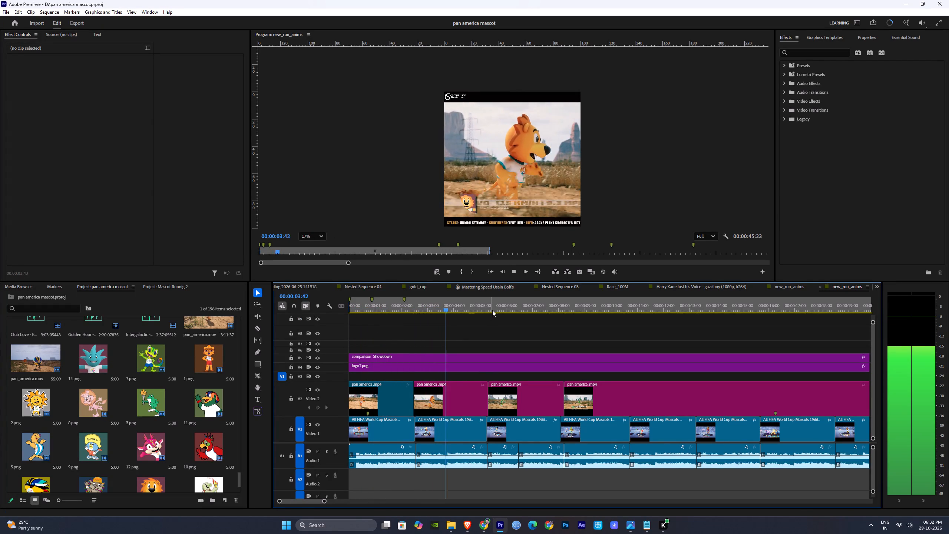
pyautogui.press('space')
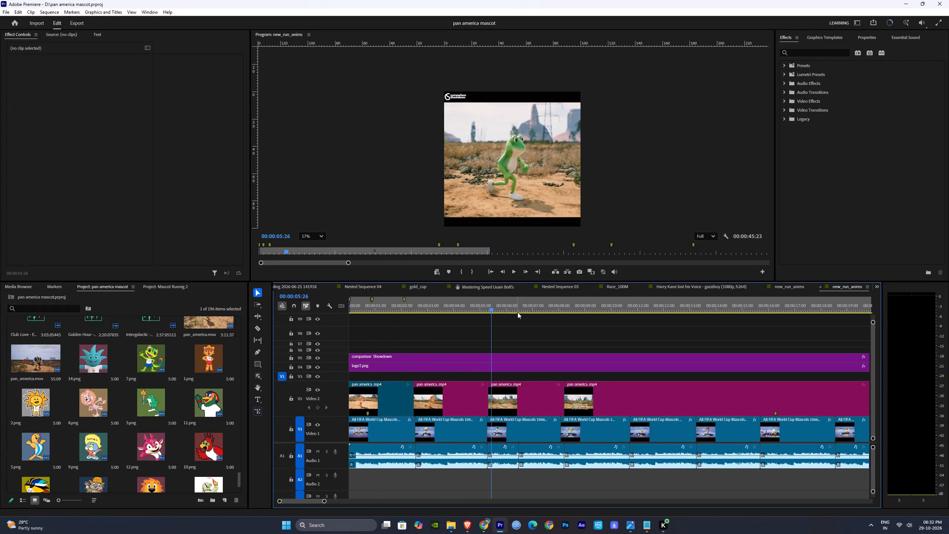
pyautogui.press('space')
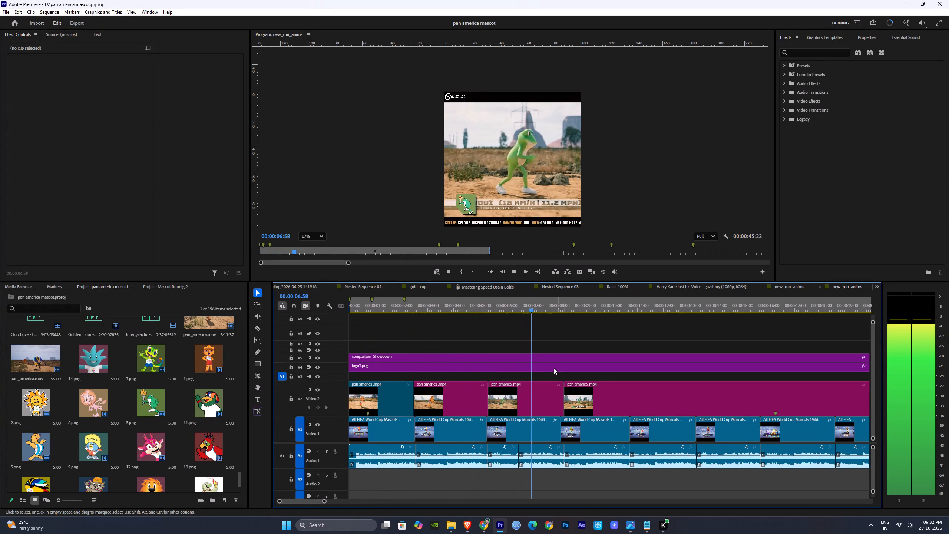
pyautogui.moveTo(325, 501); pyautogui.dragTo(345, 502)
pyautogui.press('space')
# Split the last pan america clip on Video 2 at about 00:00:26, delete the piece before the cut and close the gap.
pyautogui.keyDown('alt'); pyautogui.scroll(2, 563, 355); pyautogui.keyUp('alt')
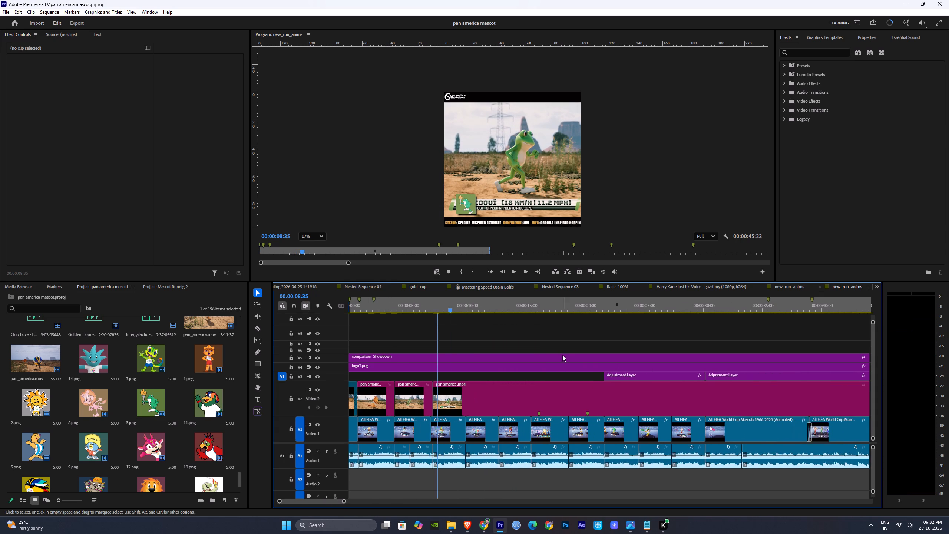
pyautogui.keyDown('alt'); pyautogui.scroll(2, 562, 355); pyautogui.keyUp('alt')
pyautogui.moveTo(397, 313); pyautogui.dragTo(467, 320)
pyautogui.moveTo(396, 306); pyautogui.dragTo(492, 311)
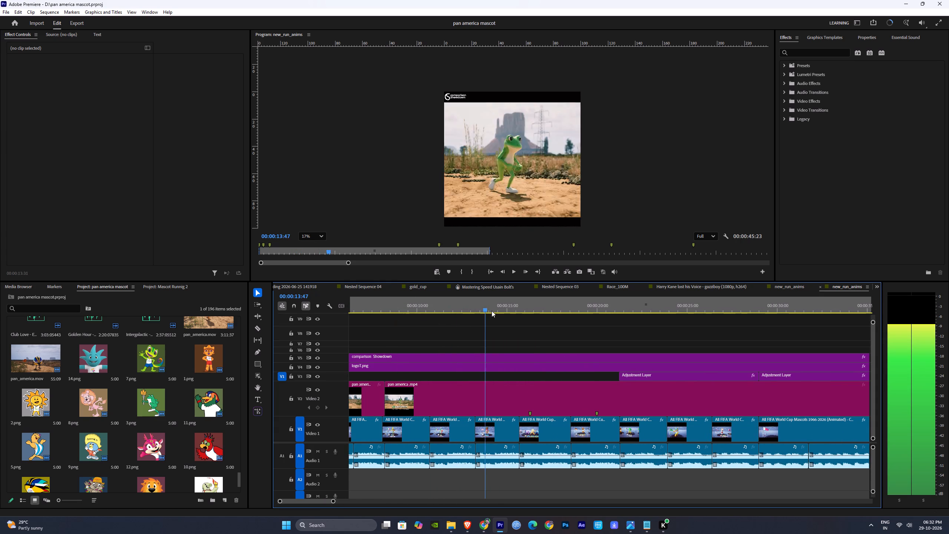
pyautogui.moveTo(492, 311); pyautogui.dragTo(695, 325)
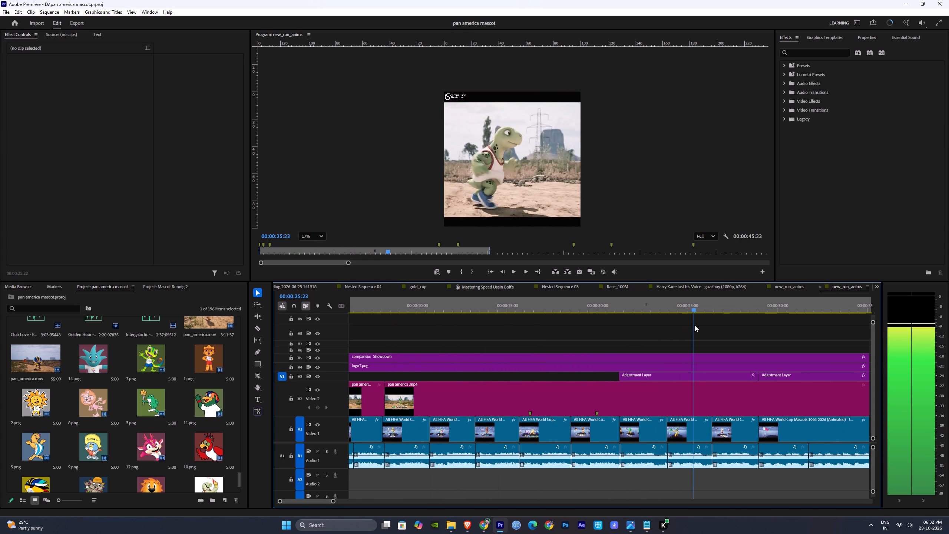
pyautogui.moveTo(695, 325); pyautogui.dragTo(698, 325)
pyautogui.keyDown('alt'); pyautogui.scroll(-7, 605, 391); pyautogui.keyUp('alt')
pyautogui.moveTo(751, 374); pyautogui.dragTo(616, 376)
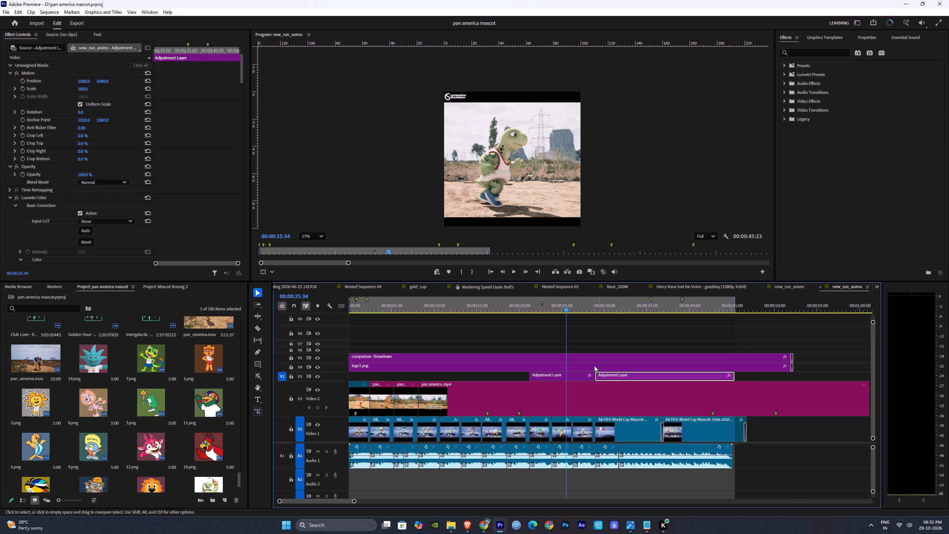
pyautogui.keyDown('alt'); pyautogui.scroll(3, 568, 384); pyautogui.keyUp('alt')
pyautogui.moveTo(414, 307); pyautogui.dragTo(525, 323)
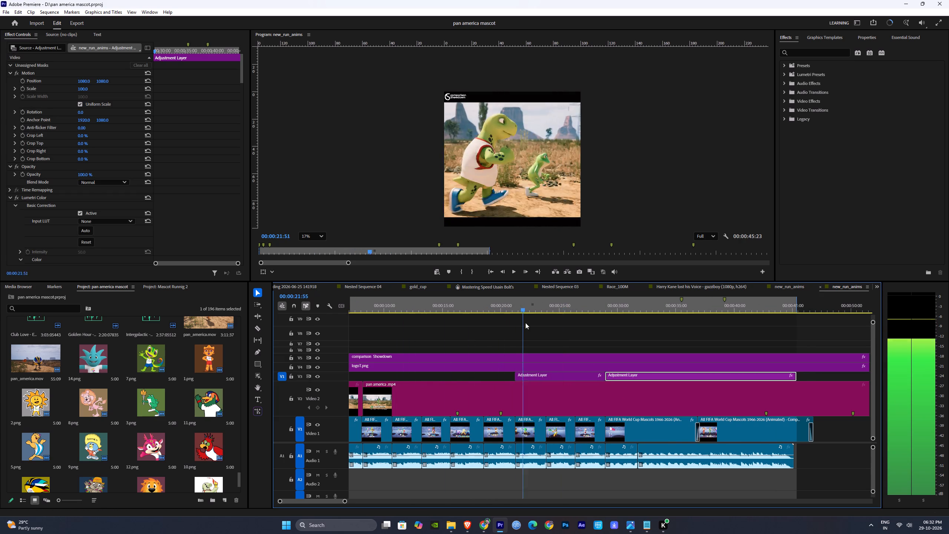
pyautogui.moveTo(525, 323); pyautogui.dragTo(581, 327)
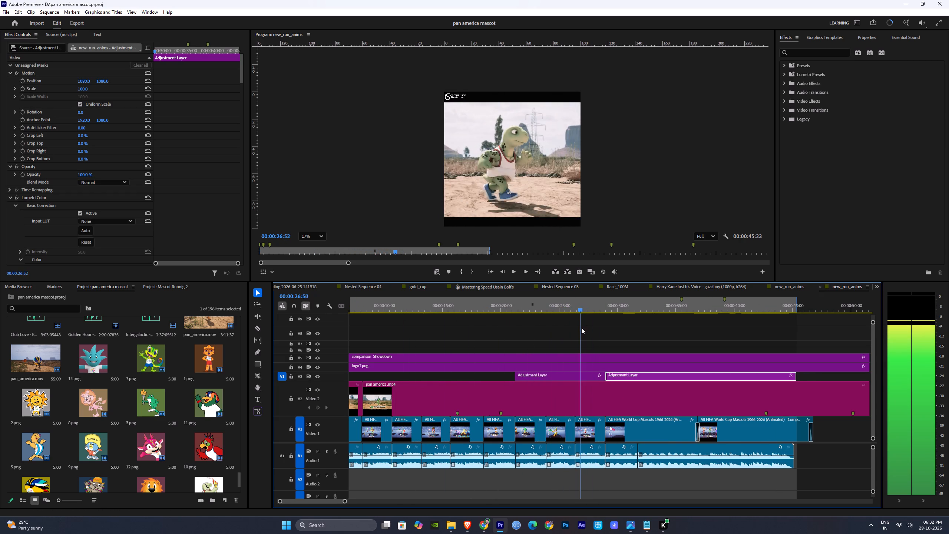
pyautogui.moveTo(581, 327); pyautogui.dragTo(577, 327)
pyautogui.press('c')
pyautogui.click(572, 400)
pyautogui.press('v')
pyautogui.click(518, 400)
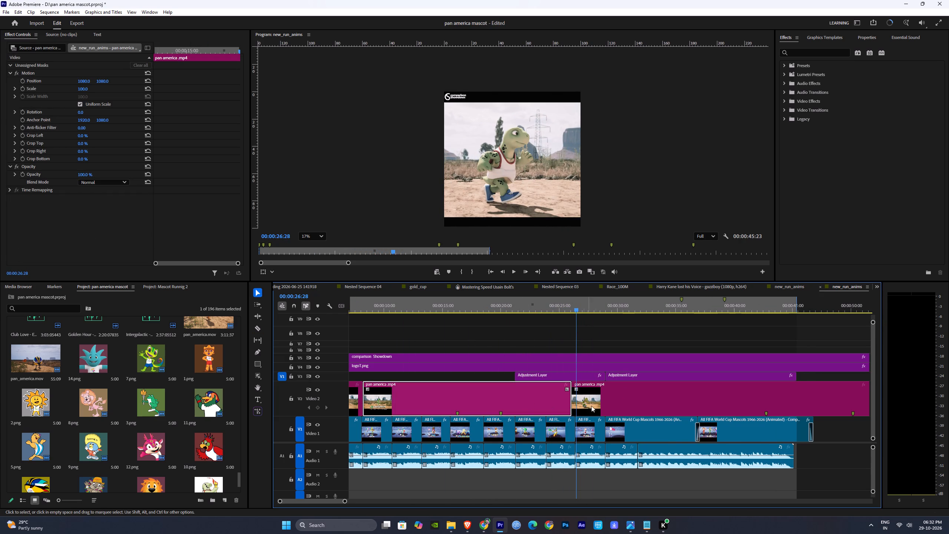
pyautogui.press('Delete')
pyautogui.moveTo(651, 406); pyautogui.dragTo(442, 404)
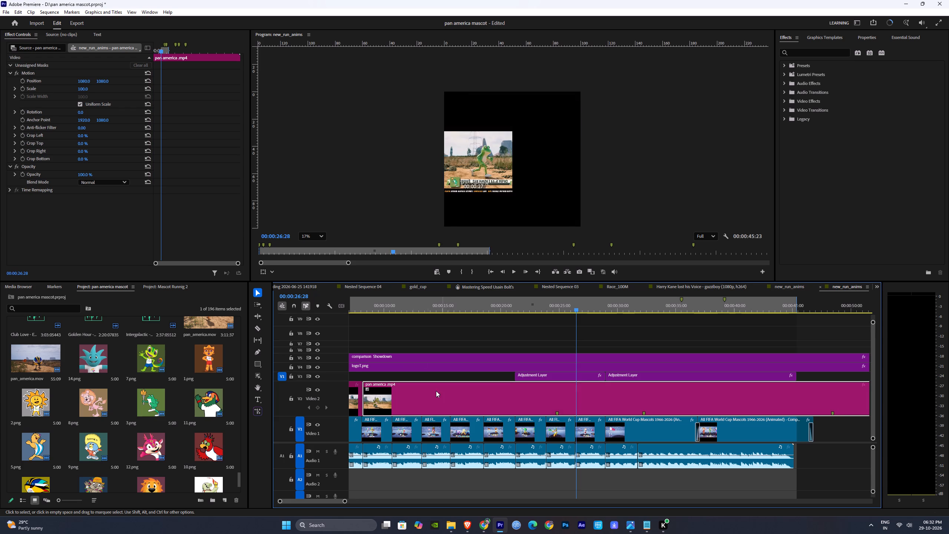
# Trim a few frames off the start of the turtle clip on Video 2 and slide it back against the previous clip.
pyautogui.click(356, 307)
pyautogui.press('space')
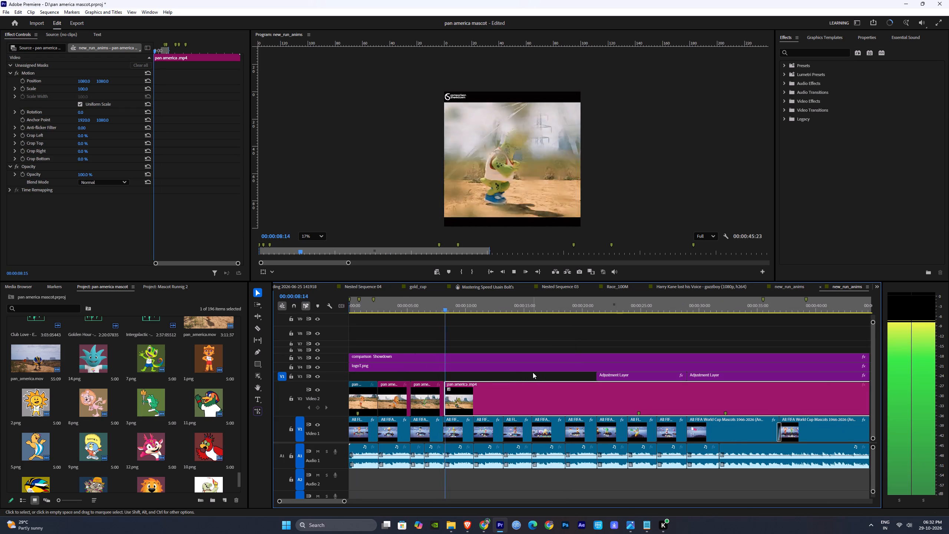
pyautogui.keyDown('alt'); pyautogui.scroll(4, 502, 408); pyautogui.keyUp('alt')
pyautogui.press('space')
pyautogui.moveTo(416, 394); pyautogui.dragTo(420, 394)
pyautogui.moveTo(436, 394); pyautogui.dragTo(431, 394)
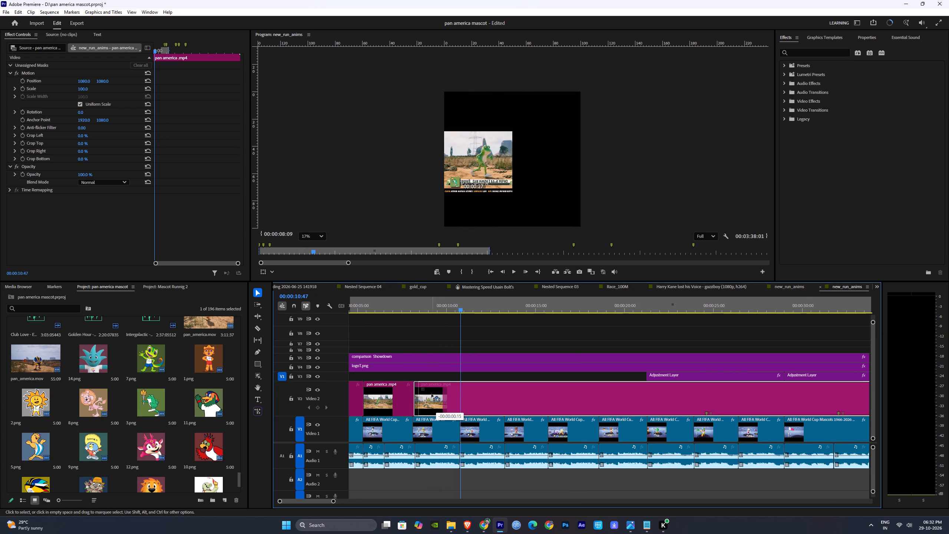
pyautogui.moveTo(431, 394); pyautogui.dragTo(431, 394)
# Review the turtle run and split its Video 2 clip where the next Video 1 clip starts, just before 00:00:10:58.
pyautogui.click(406, 304)
pyautogui.press('space')
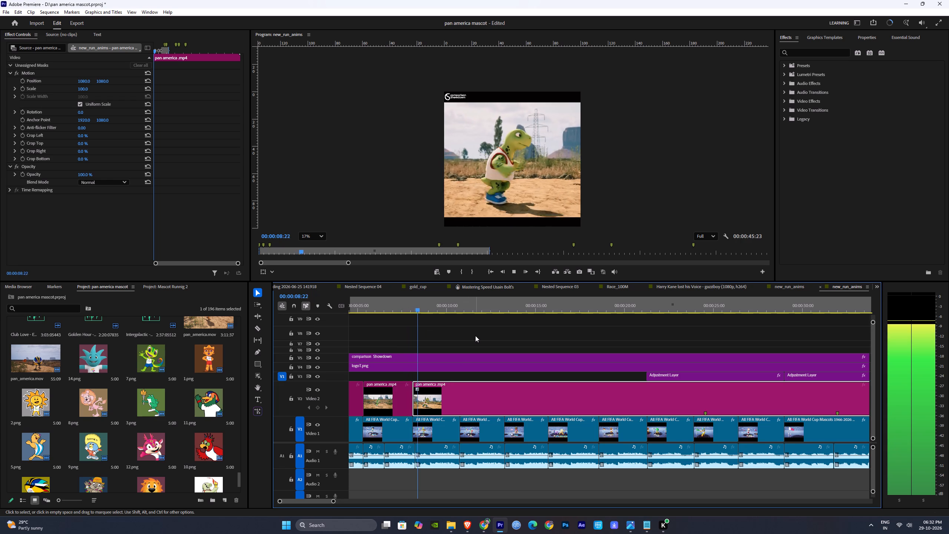
pyautogui.click(488, 339)
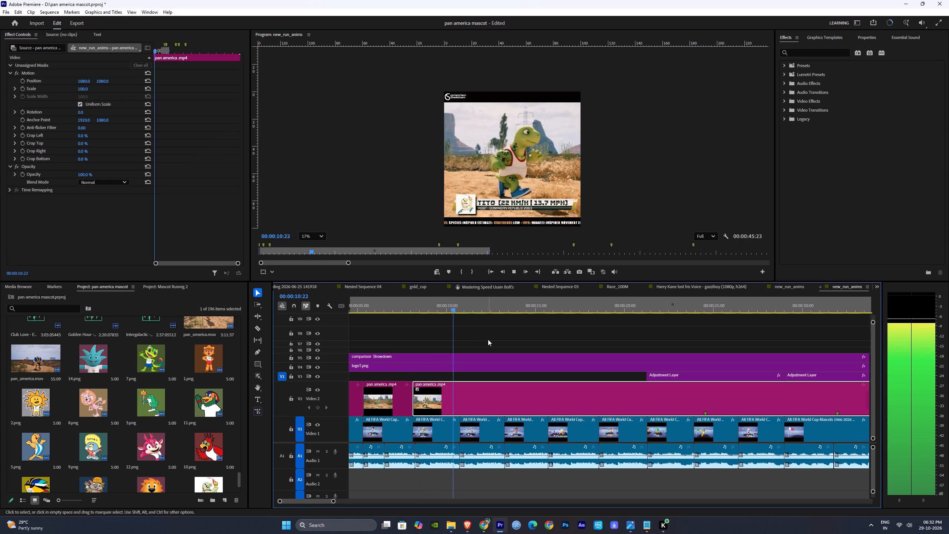
pyautogui.click(500, 340)
pyautogui.press('space')
pyautogui.press('c')
pyautogui.click(460, 405)
pyautogui.press('v')
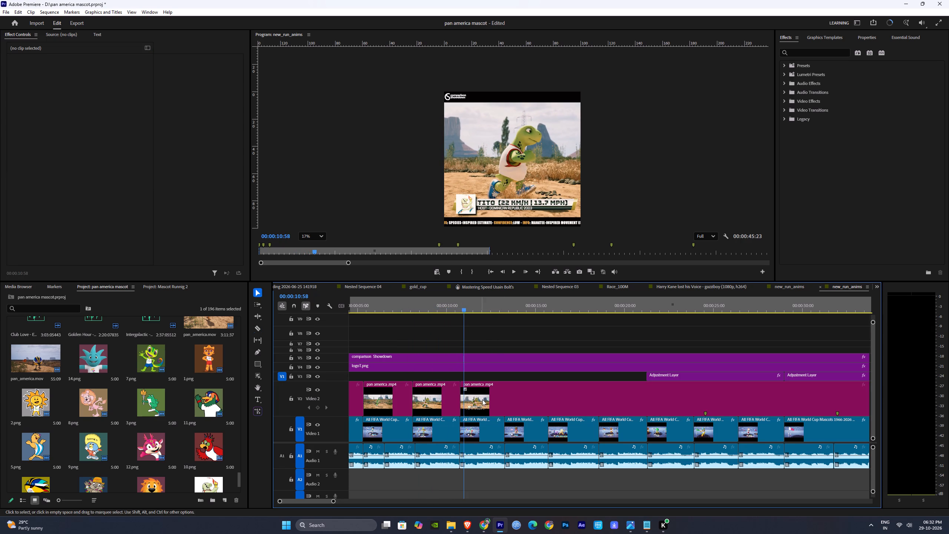
# Split the last Video 2 clip shortly before 00:00:21:29, delete the piece before the cut and move the remainder against the turtle clip.
pyautogui.moveTo(466, 310); pyautogui.dragTo(652, 326)
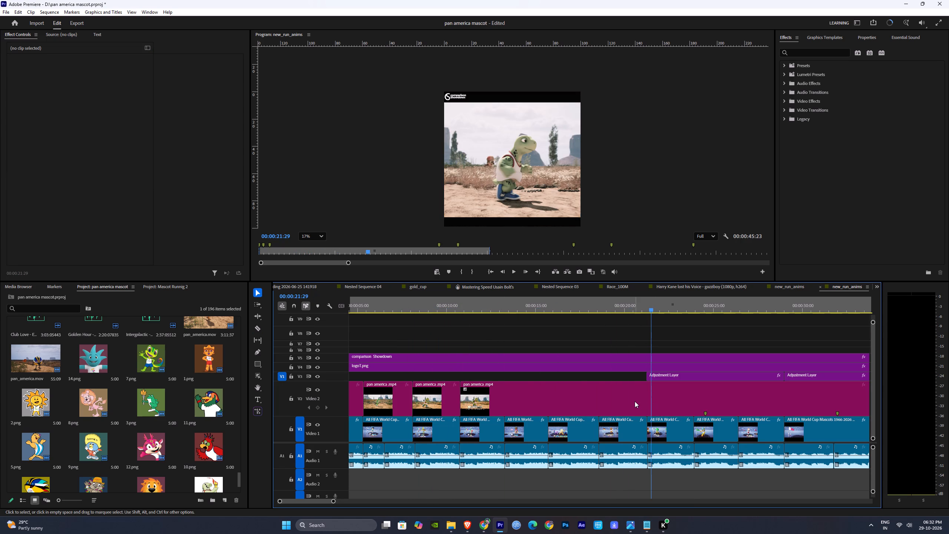
pyautogui.press('x')
pyautogui.press('c')
pyautogui.click(636, 399)
pyautogui.press('v')
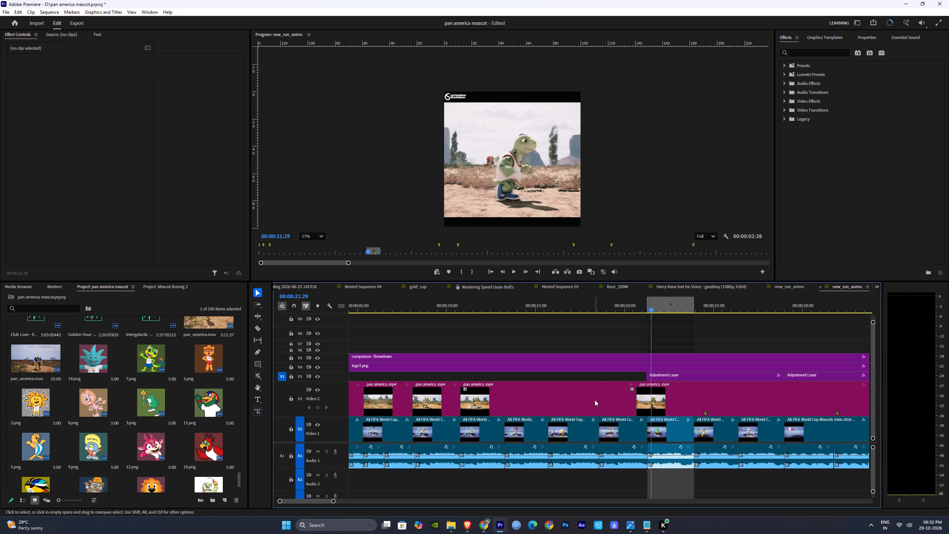
pyautogui.click(595, 400)
pyautogui.press('Delete')
pyautogui.moveTo(690, 403); pyautogui.dragTo(513, 406)
# Split the last Video 2 clip shortly before 00:00:23:09, delete the piece before the cut and move the remainder against the turtle clip.
pyautogui.moveTo(455, 306); pyautogui.dragTo(606, 320)
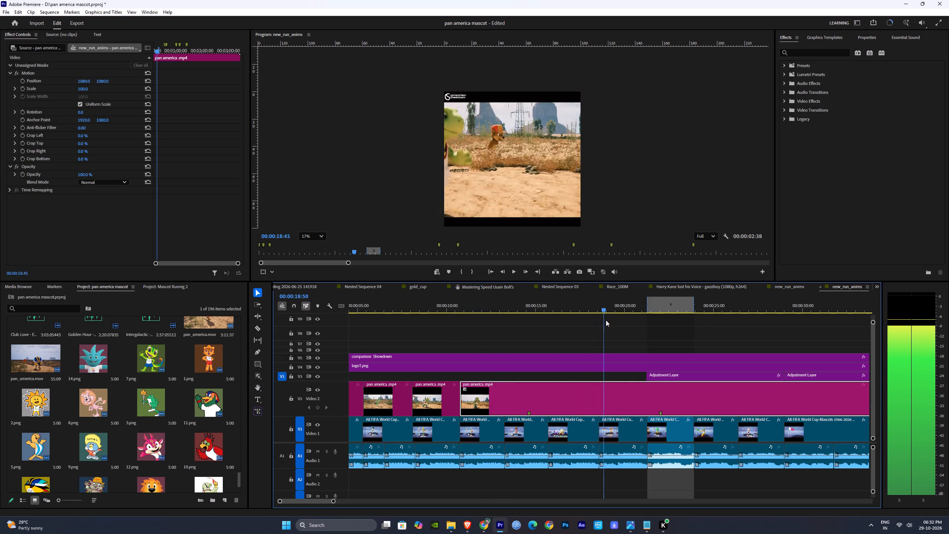
pyautogui.moveTo(606, 320); pyautogui.dragTo(800, 338)
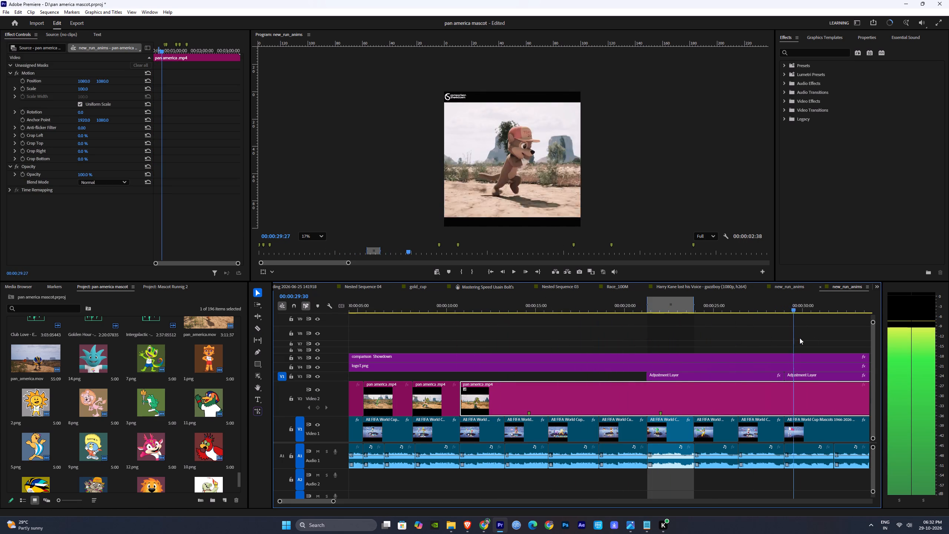
pyautogui.moveTo(800, 338); pyautogui.dragTo(682, 341)
pyautogui.press('c')
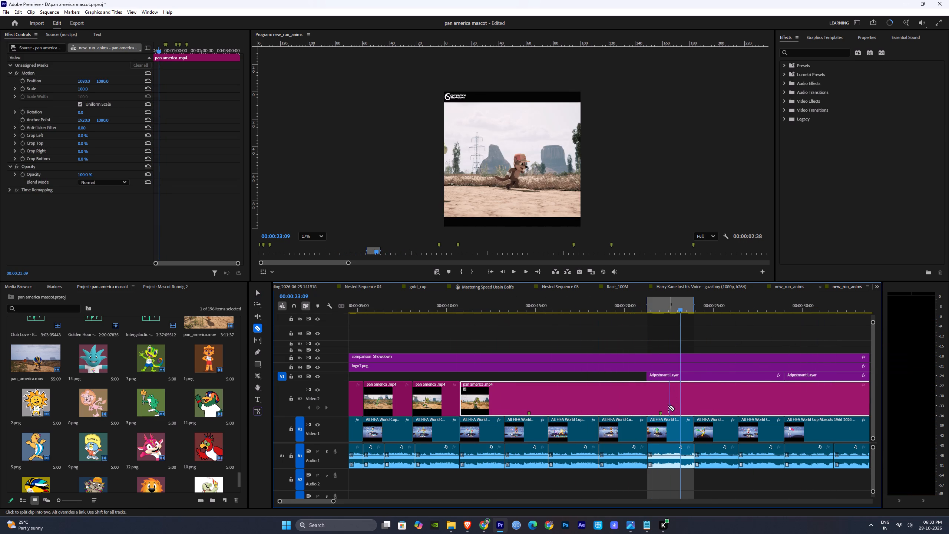
pyautogui.click(667, 400)
pyautogui.press('v')
pyautogui.click(615, 402)
pyautogui.press('Delete')
pyautogui.moveTo(740, 398); pyautogui.dragTo(534, 405)
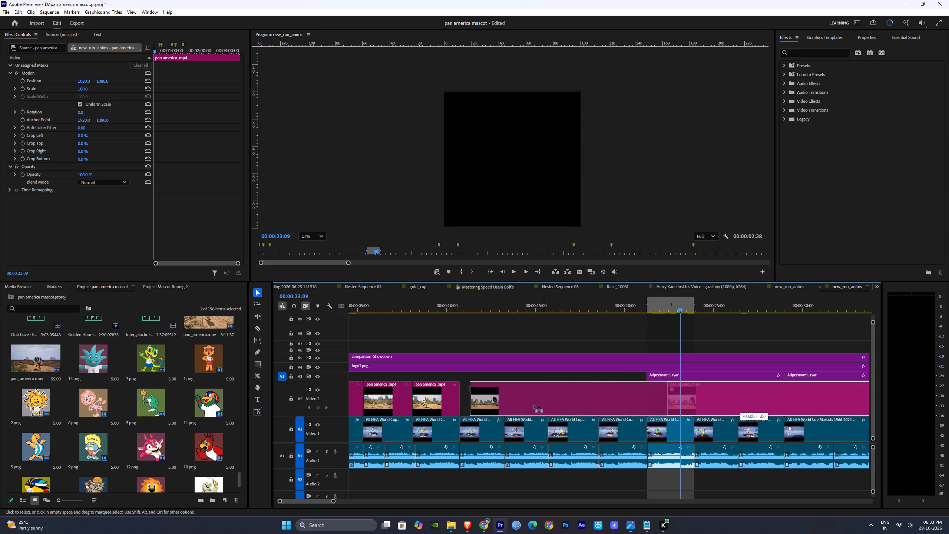
pyautogui.moveTo(534, 405); pyautogui.dragTo(533, 405)
# Split the last Video 2 clip just before 00:00:19:56, delete the piece before it and move the Pachi footage against the turtle clip.
pyautogui.click(450, 306)
pyautogui.press('space')
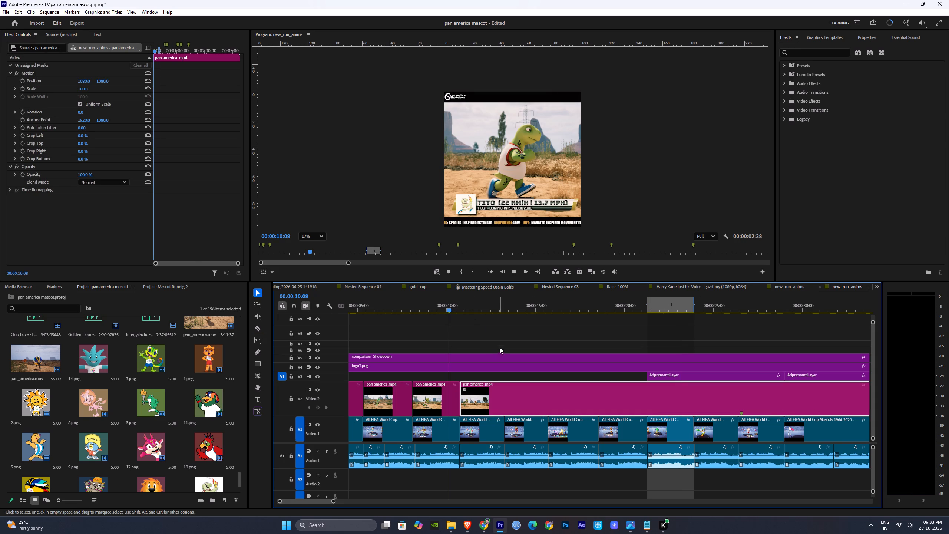
pyautogui.keyDown('alt'); pyautogui.scroll(2, 490, 336); pyautogui.keyUp('alt')
pyautogui.press('space')
pyautogui.moveTo(473, 304); pyautogui.dragTo(537, 309)
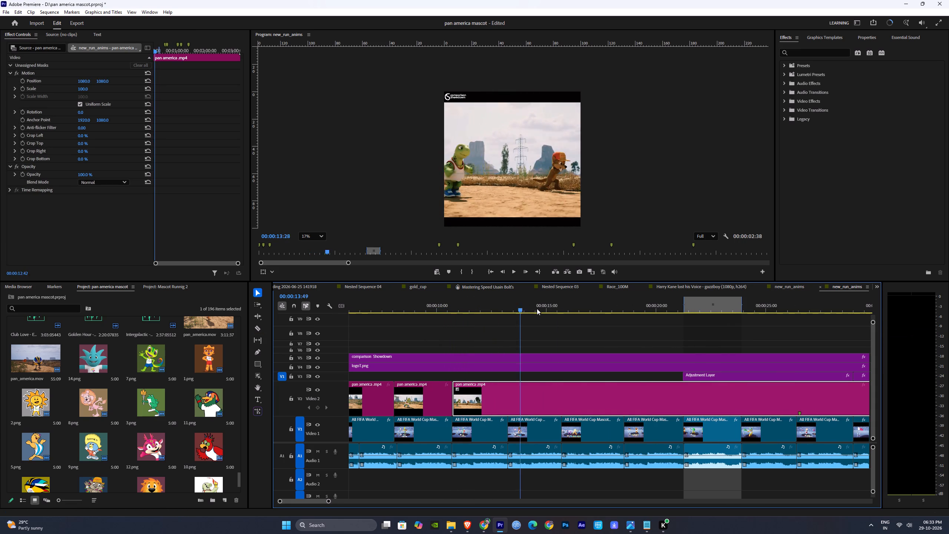
pyautogui.moveTo(537, 309); pyautogui.dragTo(679, 319)
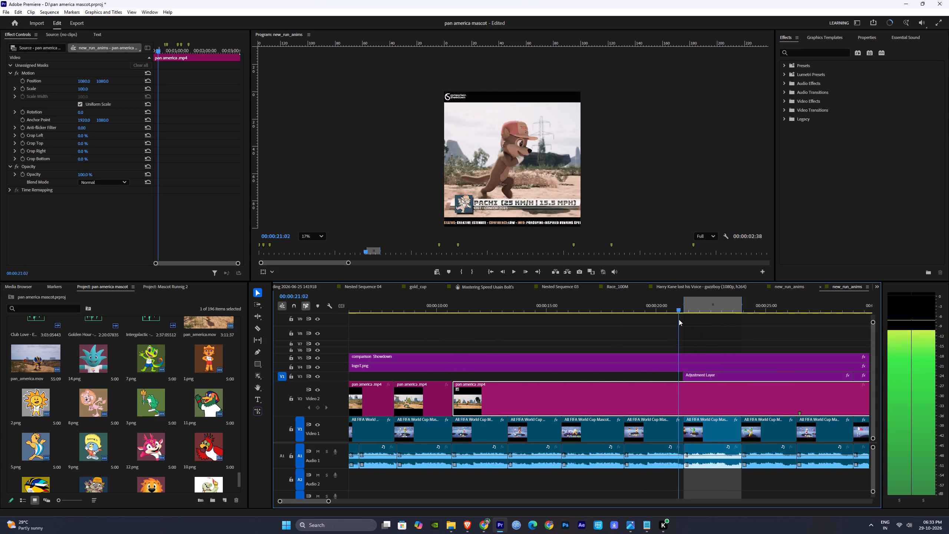
pyautogui.moveTo(679, 319); pyautogui.dragTo(655, 319)
pyautogui.press('c')
pyautogui.click(649, 398)
pyautogui.press('v')
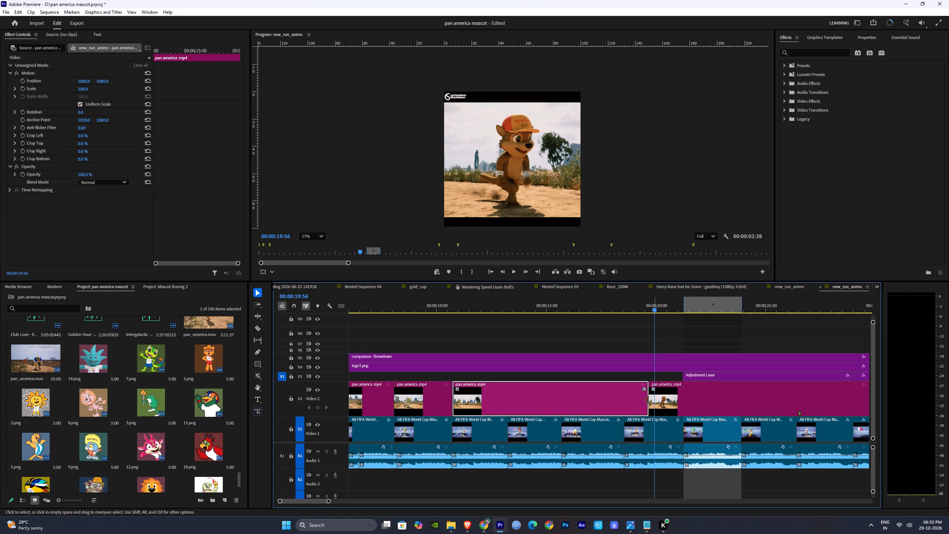
pyautogui.press('Delete')
pyautogui.moveTo(689, 395); pyautogui.dragTo(493, 399)
# Play the Pachi run and split its Video 2 clip at about 00:00:13:14, where the next Video 1 clip starts.
pyautogui.click(447, 307)
pyautogui.press('space')
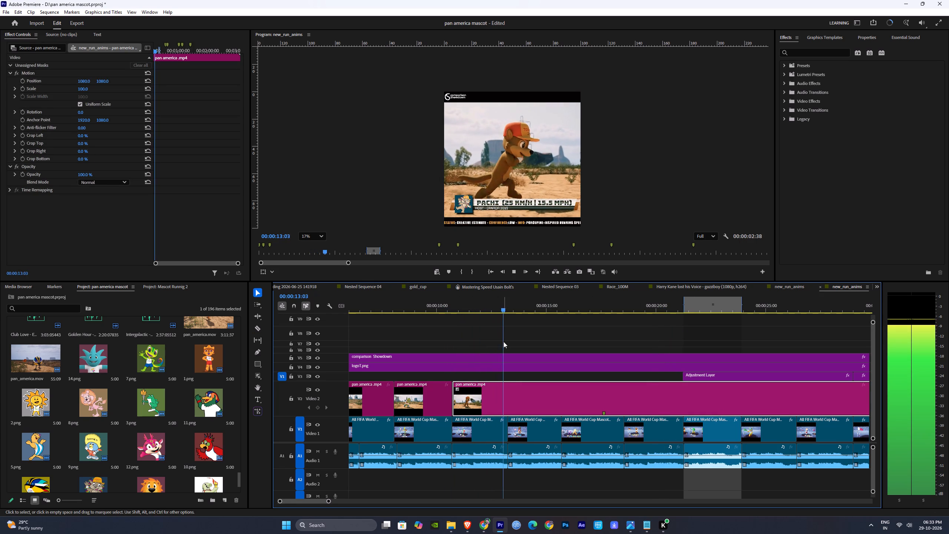
pyautogui.press('space')
pyautogui.press('c')
pyautogui.click(507, 401)
pyautogui.press('v')
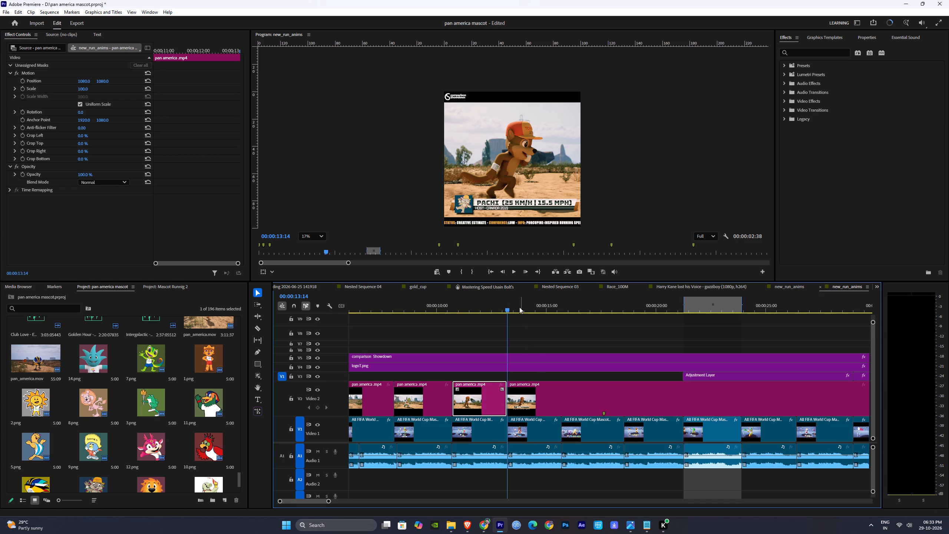
# Split the last Video 2 clip just short of 20 seconds, delete the leftover piece after the Pachi clip and close the gap.
pyautogui.moveTo(518, 306); pyautogui.dragTo(541, 307)
pyautogui.press('c')
pyautogui.click(650, 393)
pyautogui.press('v')
pyautogui.moveTo(620, 299); pyautogui.dragTo(631, 304)
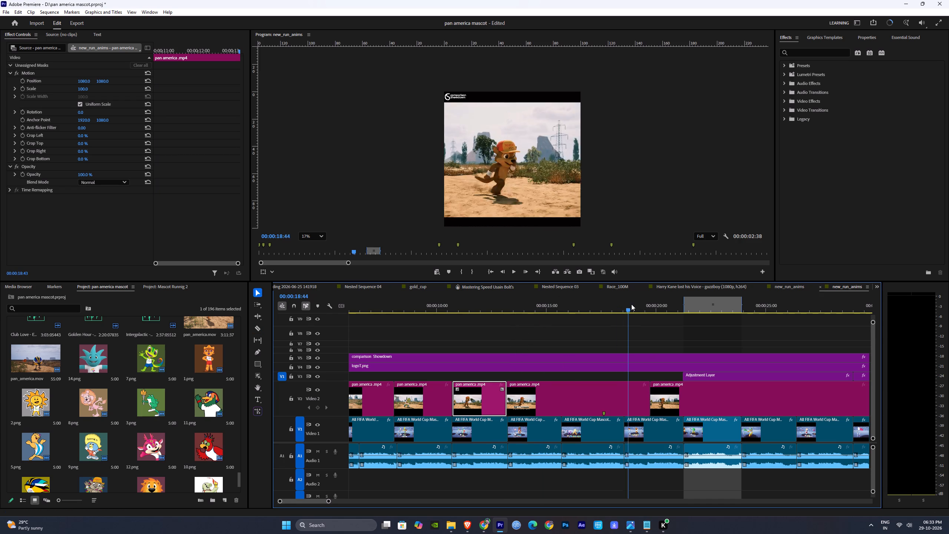
pyautogui.moveTo(631, 304); pyautogui.dragTo(633, 304)
pyautogui.press('Delete')
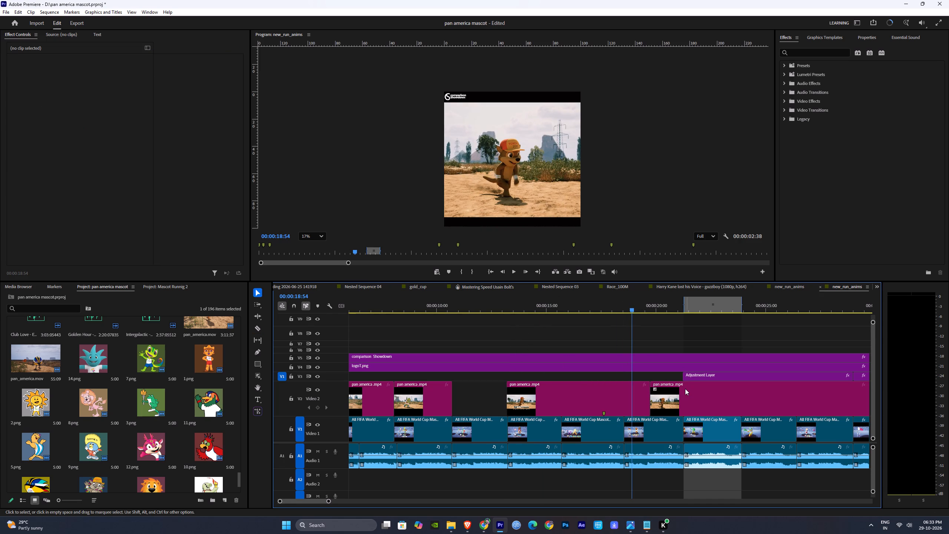
pyautogui.hotkey('ctrl', 'z')
pyautogui.press('v')
pyautogui.click(589, 403)
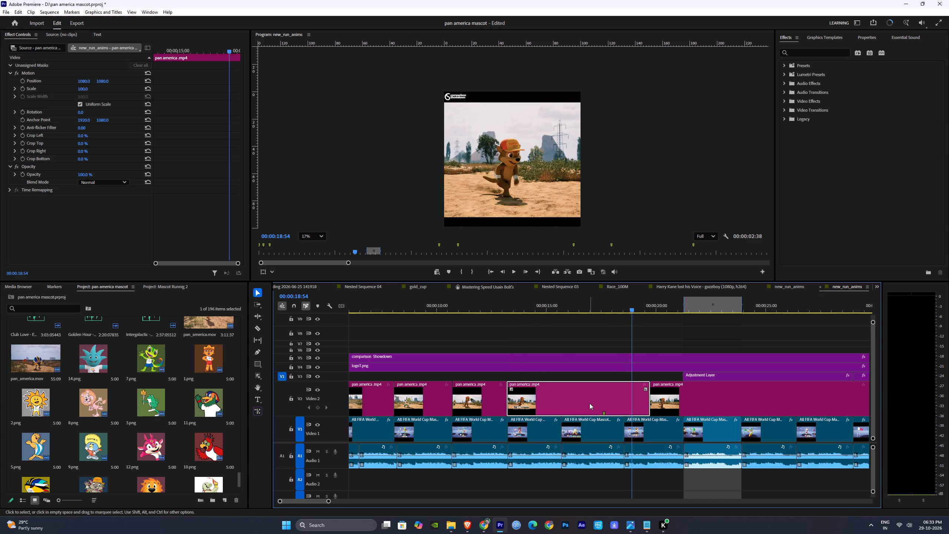
pyautogui.press('Delete')
pyautogui.moveTo(683, 402); pyautogui.dragTo(539, 399)
# Split the last Video 2 clip at 00:00:21:52, delete the piece before the cut and move the remainder against the Pachi clip.
pyautogui.click(505, 305)
pyautogui.press('space')
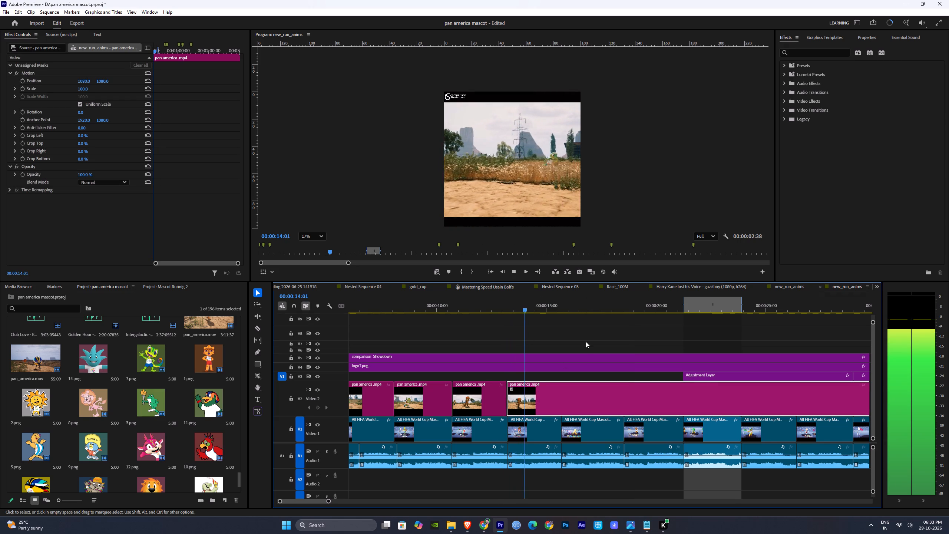
pyautogui.keyDown('alt'); pyautogui.scroll(3, 597, 343); pyautogui.keyUp('alt')
pyautogui.moveTo(533, 308); pyautogui.dragTo(704, 314)
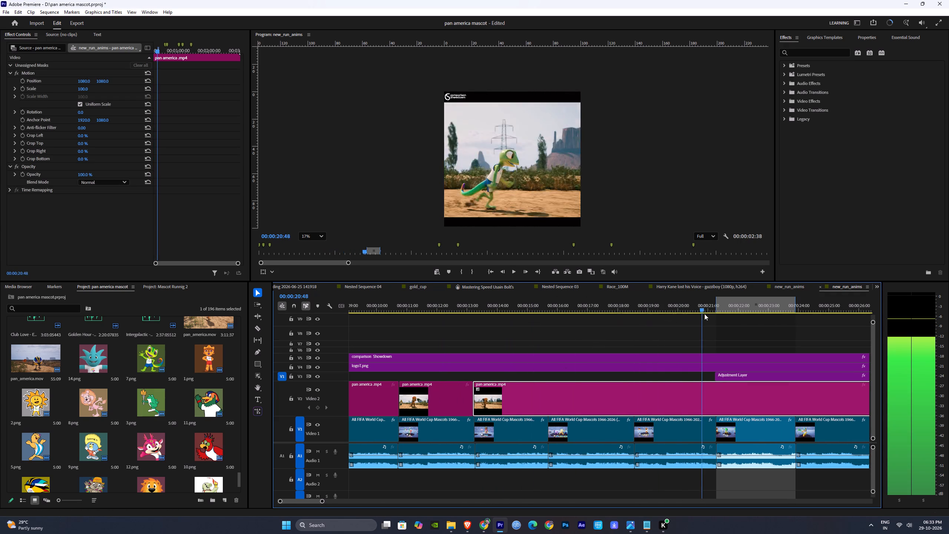
pyautogui.moveTo(704, 314); pyautogui.dragTo(735, 317)
pyautogui.press('c')
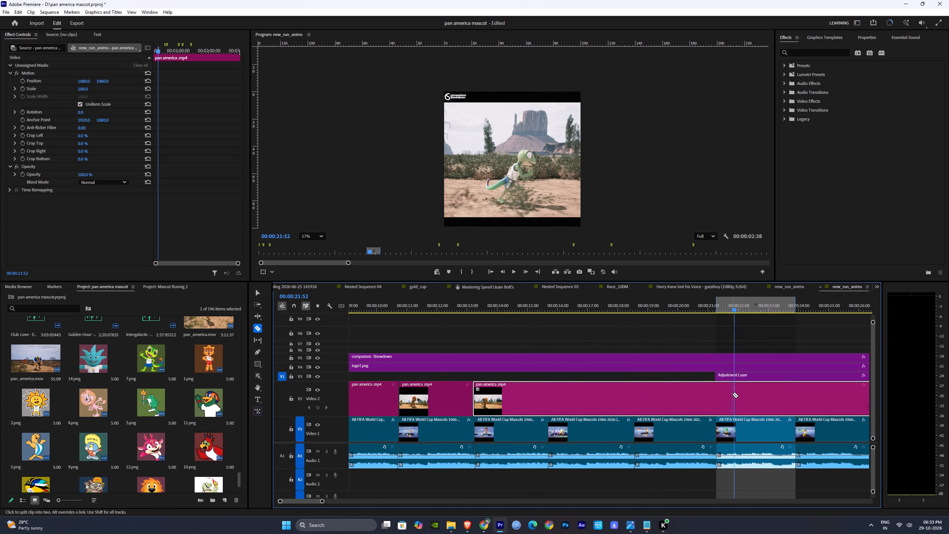
pyautogui.click(732, 394)
pyautogui.press('v')
pyautogui.click(692, 398)
pyautogui.press('Delete')
pyautogui.moveTo(800, 395); pyautogui.dragTo(552, 400)
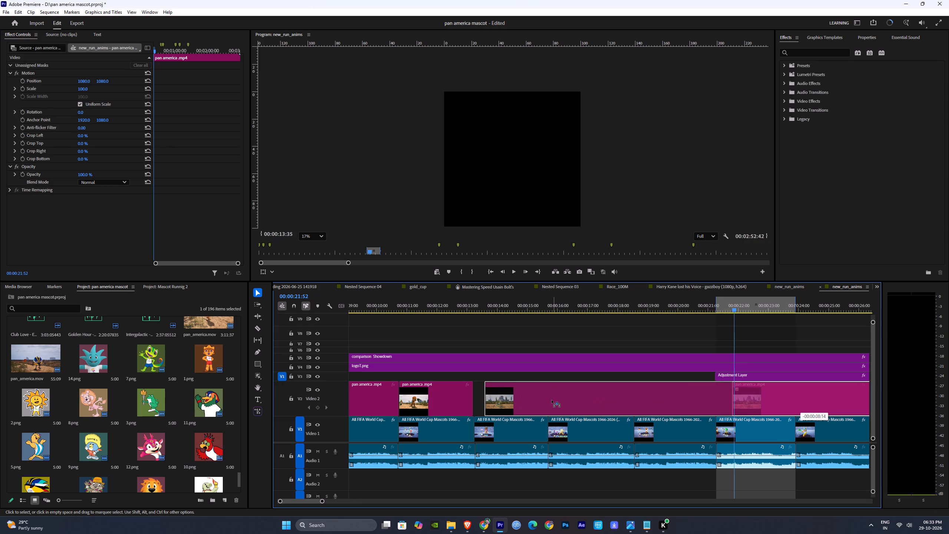
pyautogui.moveTo(552, 400); pyautogui.dragTo(542, 400)
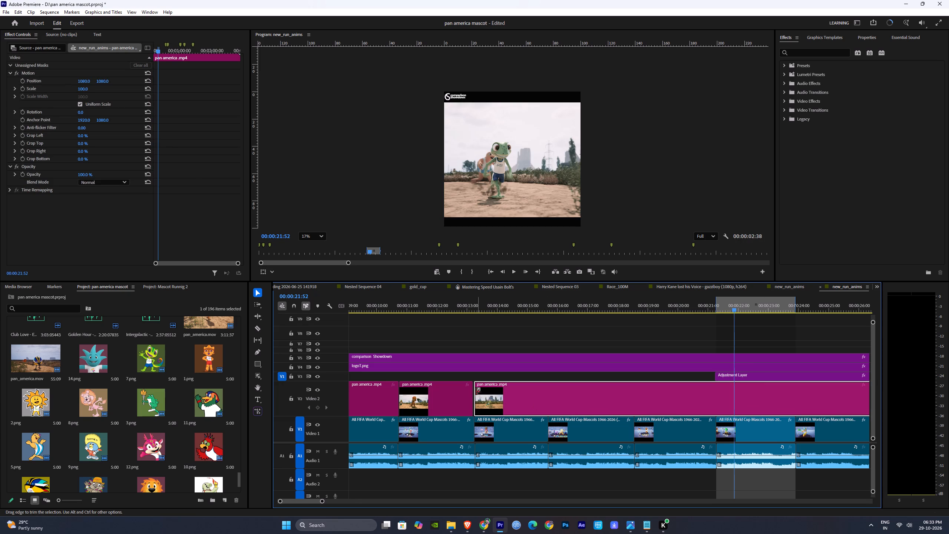
pyautogui.moveTo(473, 391); pyautogui.dragTo(478, 392)
# Split the last Video 2 clip at 00:00:16:25, delete the piece before the cut and move the Rimo footage against the Pachi clip.
pyautogui.click(472, 308)
pyautogui.press('space')
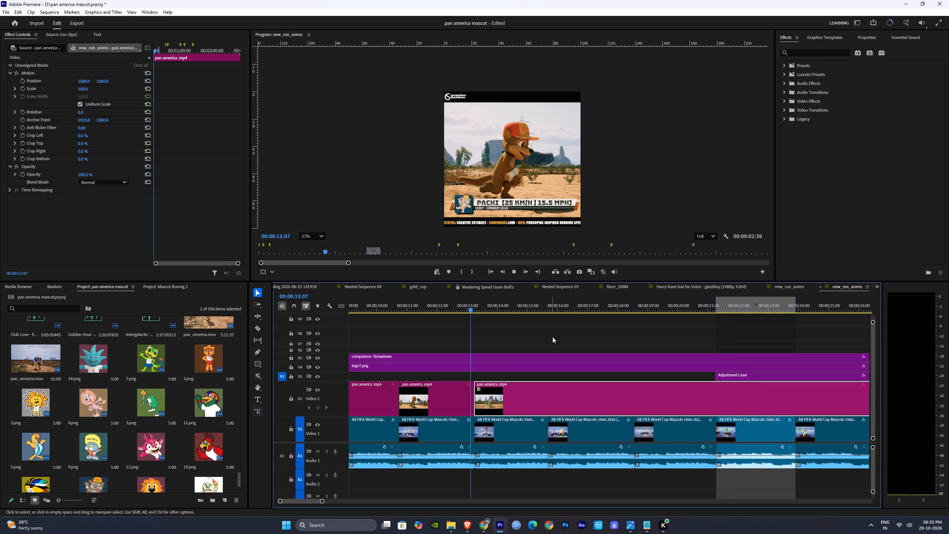
pyautogui.click(550, 331)
pyautogui.click(565, 335)
pyautogui.moveTo(503, 303); pyautogui.dragTo(623, 311)
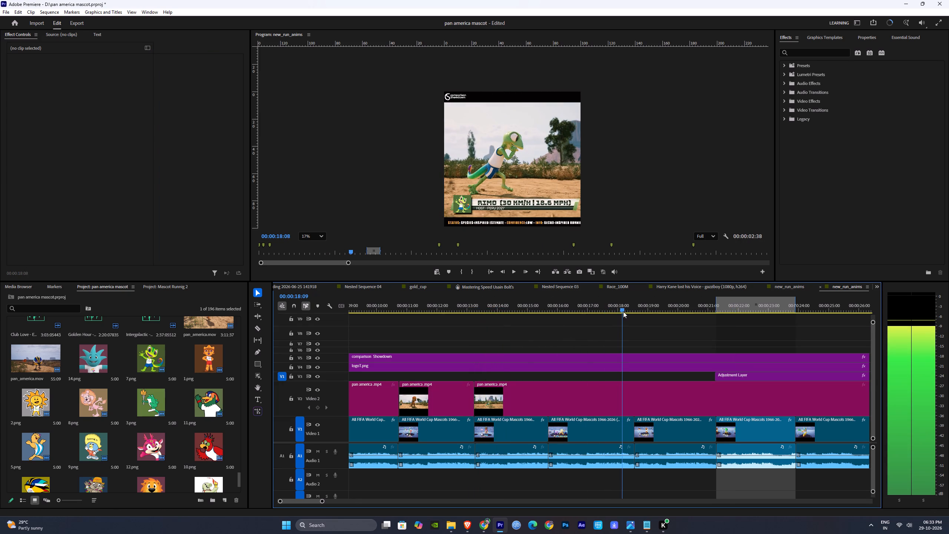
pyautogui.moveTo(623, 311); pyautogui.dragTo(571, 312)
pyautogui.press('c')
pyautogui.click(570, 396)
pyautogui.press('v')
pyautogui.click(544, 397)
pyautogui.press('Delete')
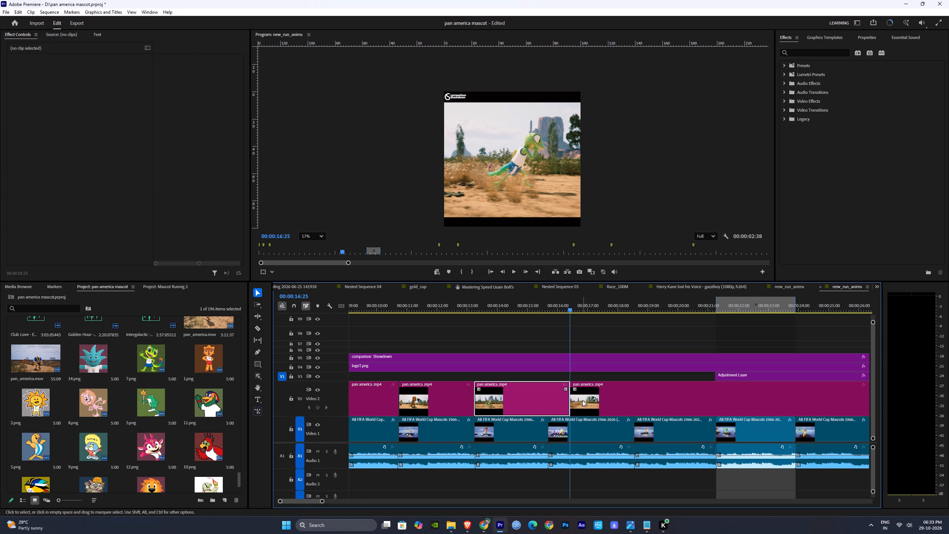
pyautogui.moveTo(616, 404); pyautogui.dragTo(519, 402)
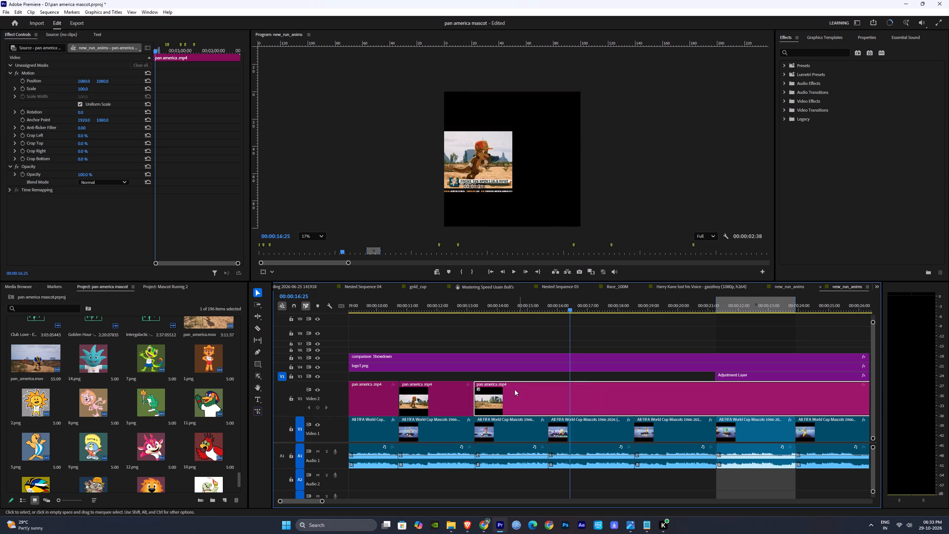
# Play the Rimo run and split its Video 2 clip at 00:00:15:43, where the next Video 1 clip starts.
pyautogui.click(465, 307)
pyautogui.press('space')
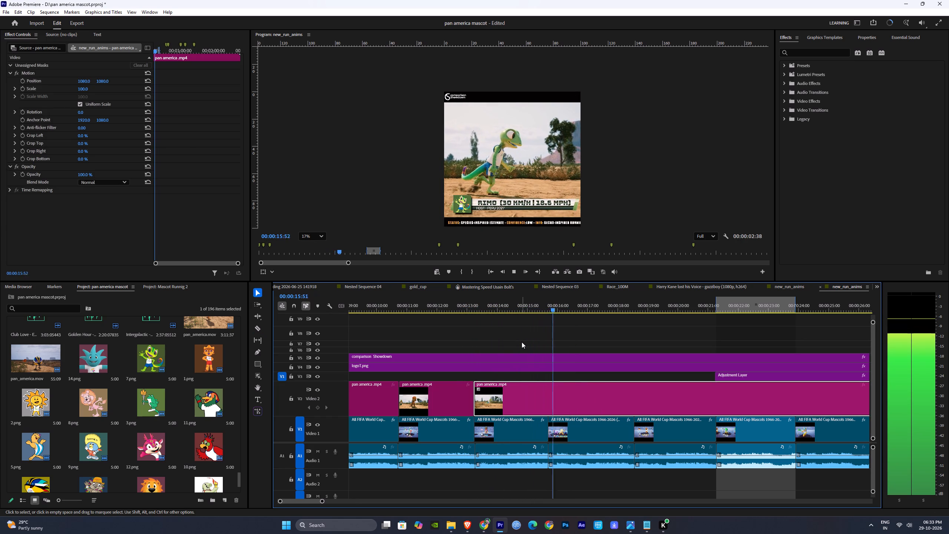
pyautogui.press('space')
pyautogui.moveTo(555, 311); pyautogui.dragTo(476, 311)
pyautogui.press('space')
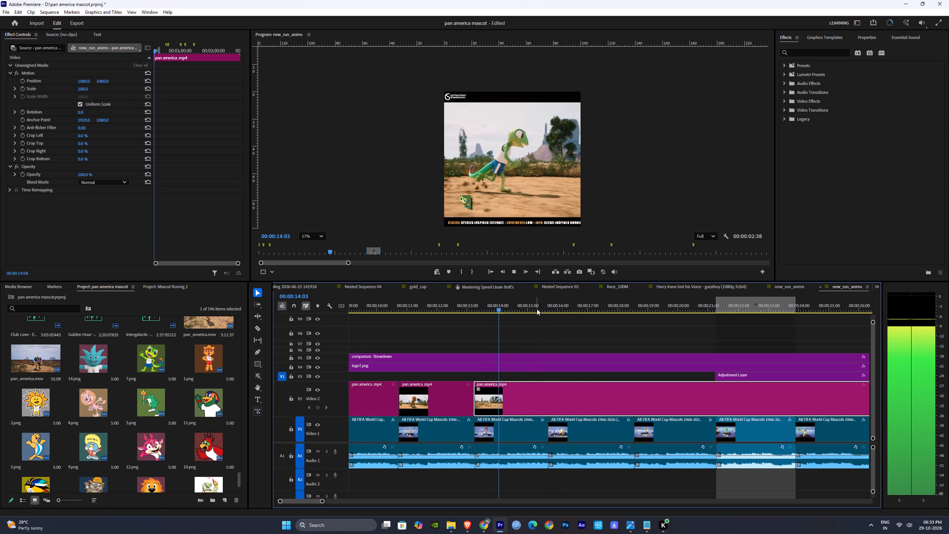
pyautogui.press('space')
pyautogui.moveTo(322, 502); pyautogui.dragTo(364, 499)
pyautogui.press('space')
pyautogui.keyDown('alt'); pyautogui.scroll(7, 462, 418); pyautogui.keyUp('alt')
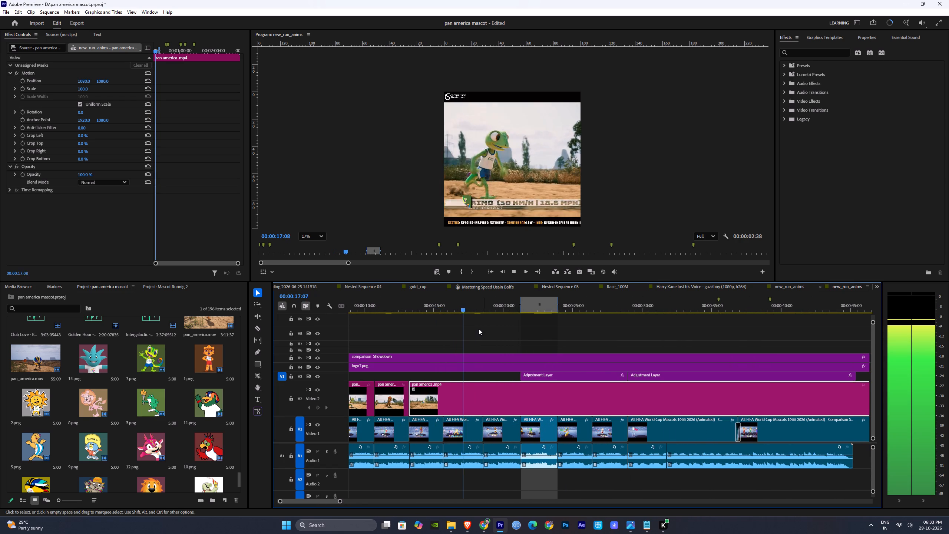
pyautogui.press('space')
pyautogui.moveTo(469, 308); pyautogui.dragTo(431, 314)
pyautogui.press('space')
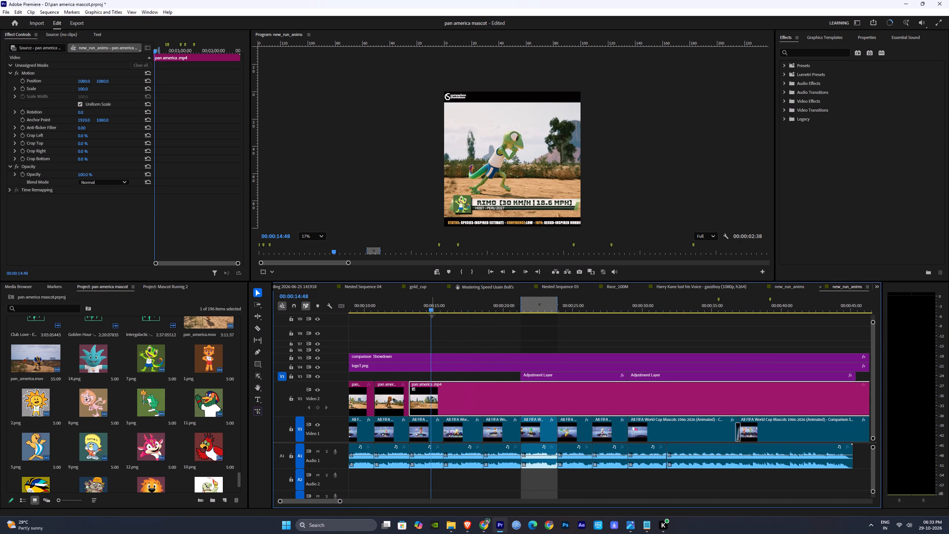
pyautogui.press('space')
pyautogui.press('c')
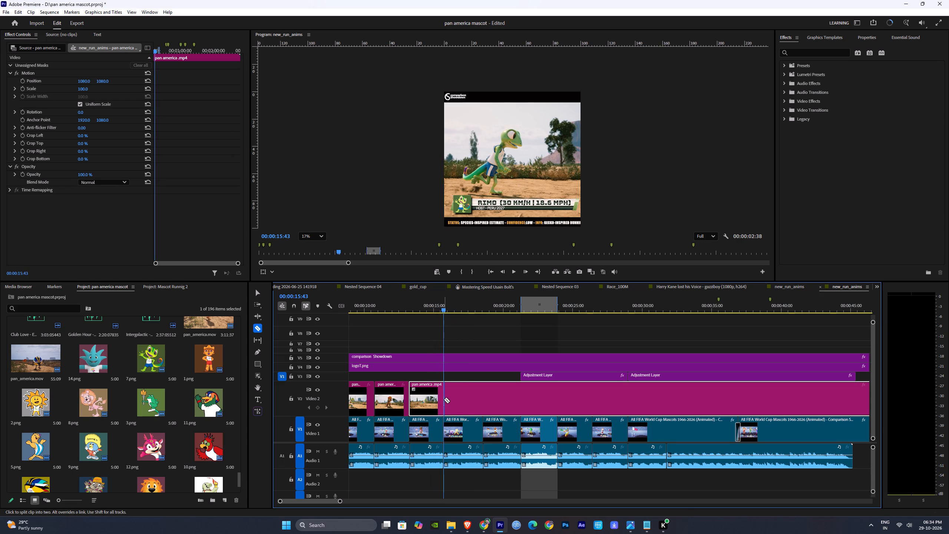
pyautogui.click(443, 398)
pyautogui.press('v')
# Look through the uncut Video 2 footage after the Rimo clip up to about 00:01:25, and replay the stretch around 20 to 24 seconds.
pyautogui.moveTo(450, 301); pyautogui.dragTo(586, 319)
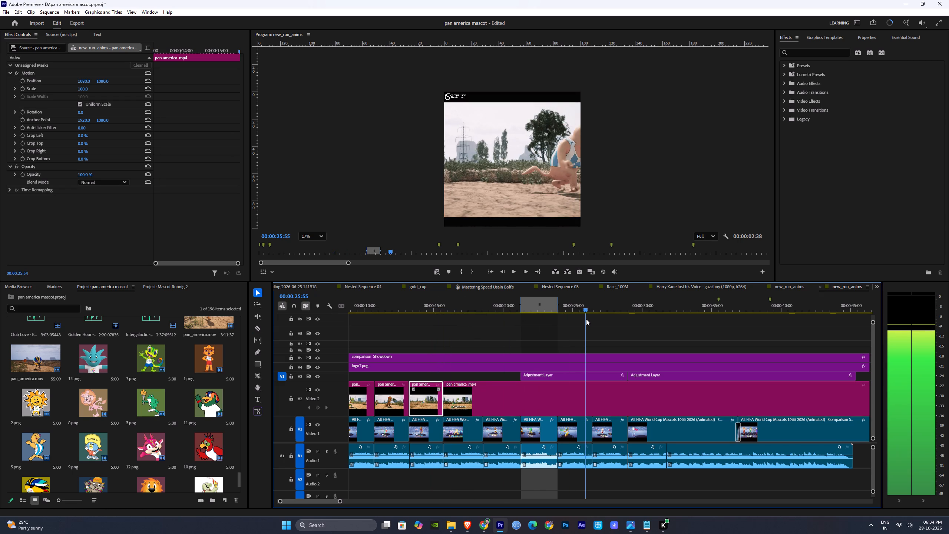
pyautogui.moveTo(586, 319); pyautogui.dragTo(571, 319)
pyautogui.press('space')
pyautogui.moveTo(577, 310); pyautogui.dragTo(506, 316)
pyautogui.press('space')
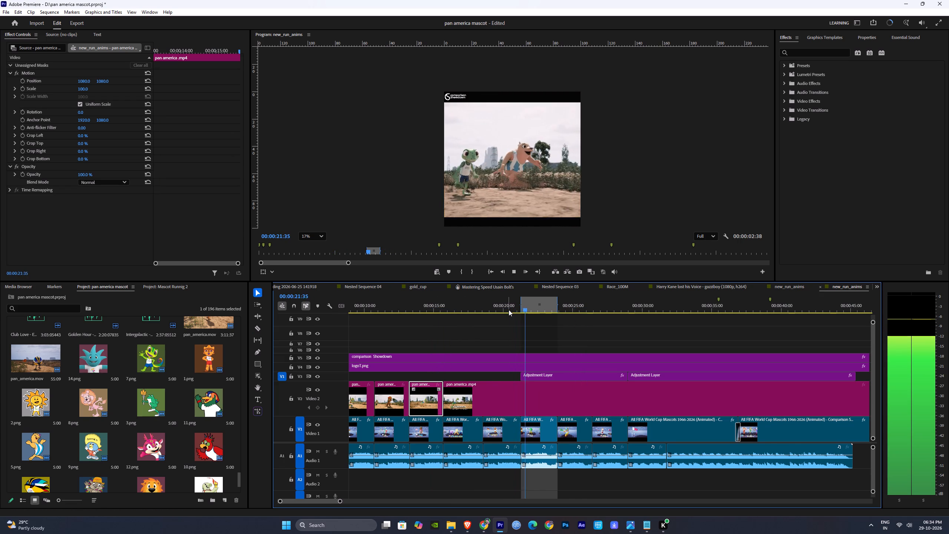
pyautogui.moveTo(549, 311); pyautogui.dragTo(651, 316)
pyautogui.keyDown('alt'); pyautogui.scroll(-12, 528, 393); pyautogui.keyUp('alt')
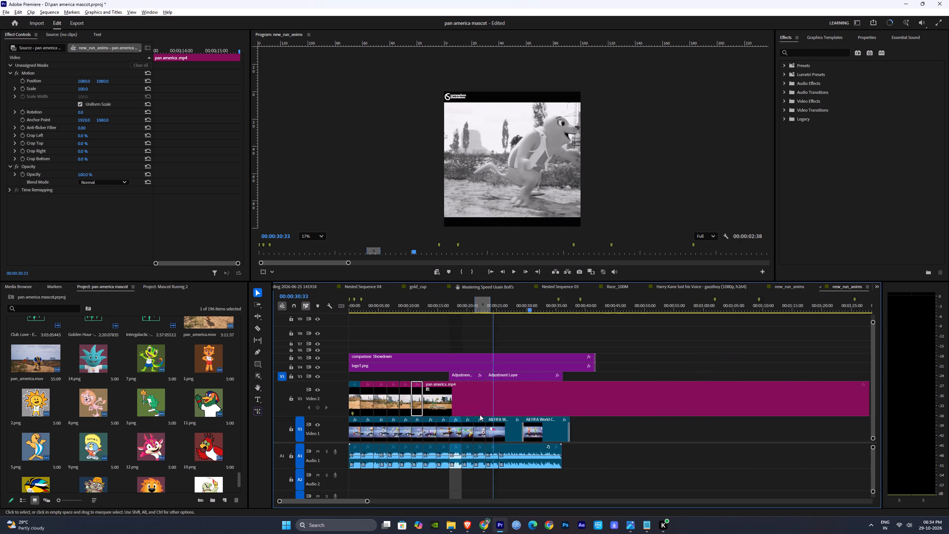
pyautogui.keyDown('alt'); pyautogui.scroll(-6, 480, 413); pyautogui.keyUp('alt')
pyautogui.moveTo(412, 308); pyautogui.dragTo(443, 310)
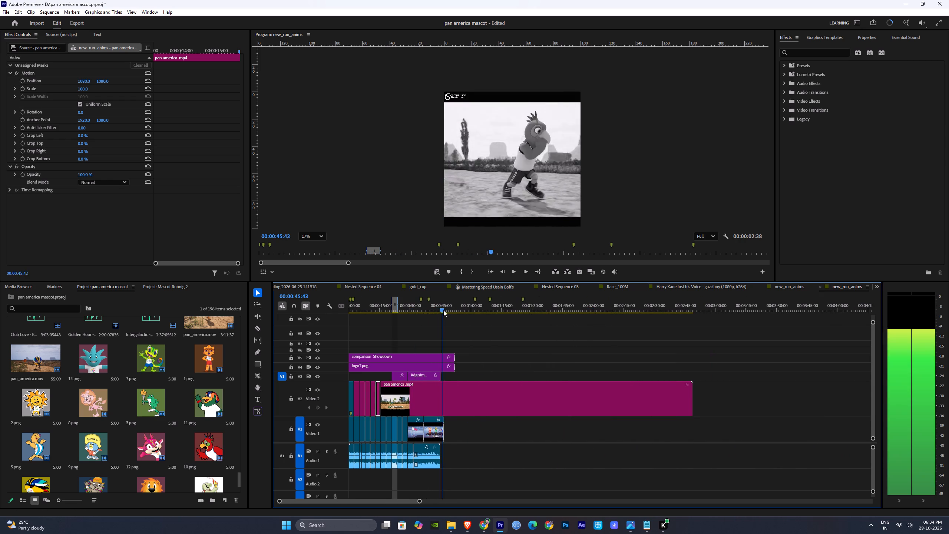
pyautogui.moveTo(443, 310); pyautogui.dragTo(526, 323)
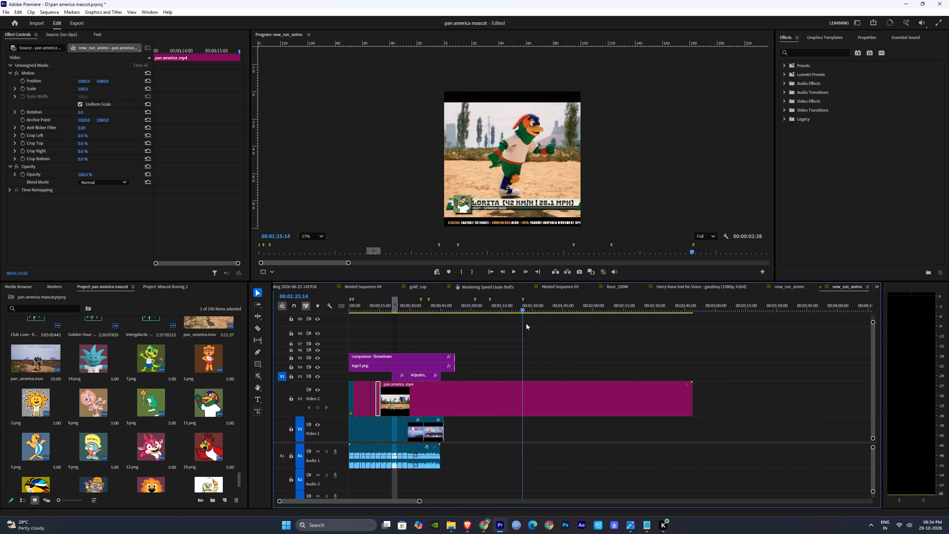
pyautogui.moveTo(526, 323); pyautogui.dragTo(397, 335)
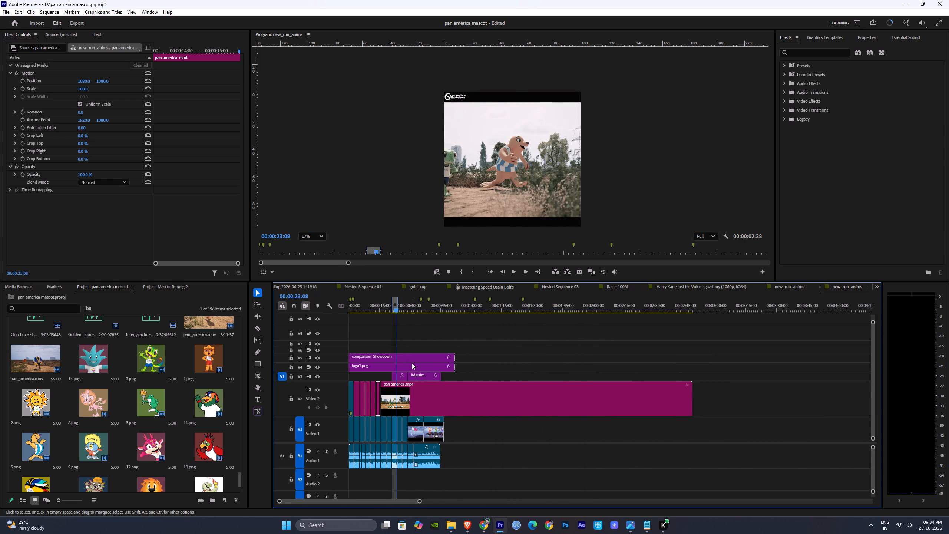
pyautogui.press('space')
pyautogui.press('space')
pyautogui.moveTo(417, 501); pyautogui.dragTo(368, 495)
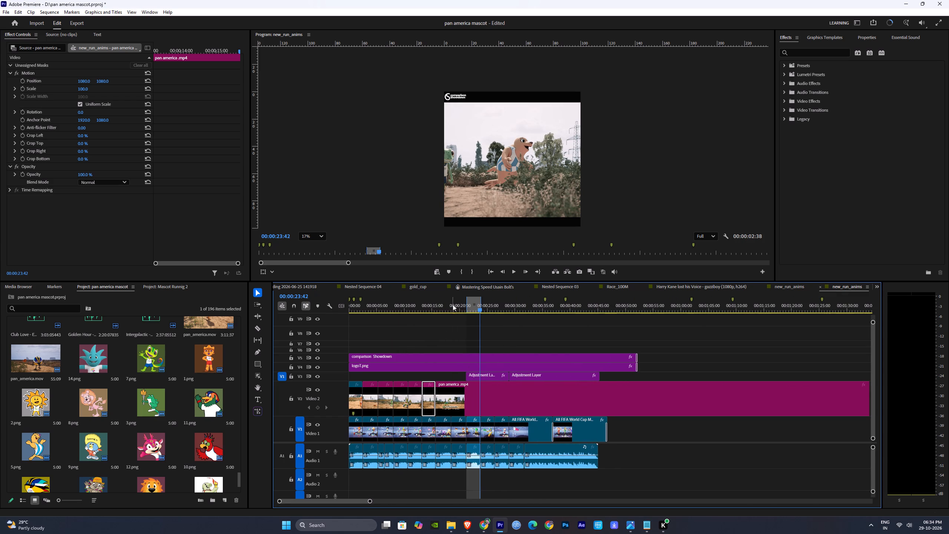
pyautogui.click(454, 302)
pyautogui.press('space')
pyautogui.keyDown('alt'); pyautogui.scroll(9, 449, 399); pyautogui.keyUp('alt')
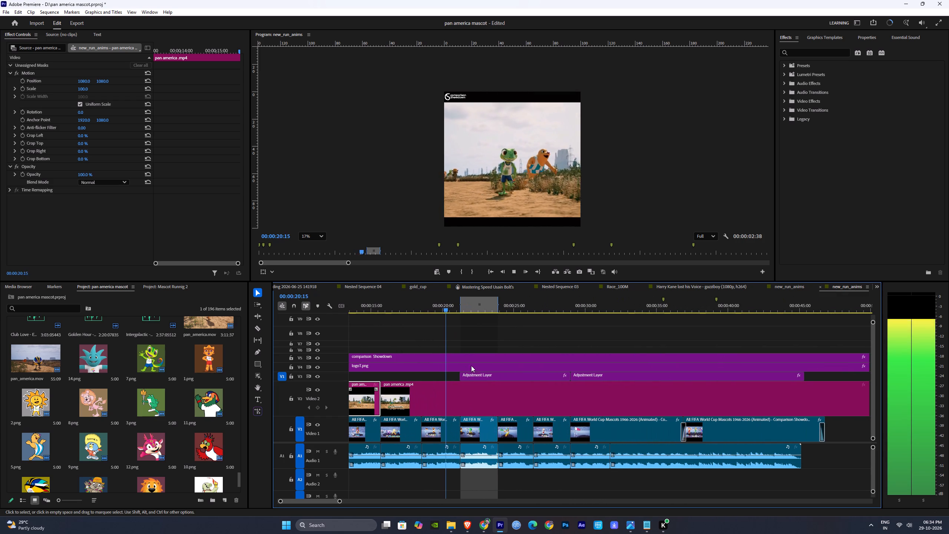
pyautogui.press('space')
pyautogui.click(439, 307)
# Save the project.
pyautogui.hotkey('ctrl', 's')
# Replay the Video 2 footage between about 17 and 24 seconds to examine the action and sound against the Video 1 reference clips.
pyautogui.moveTo(443, 310); pyautogui.dragTo(457, 310)
pyautogui.press('space')
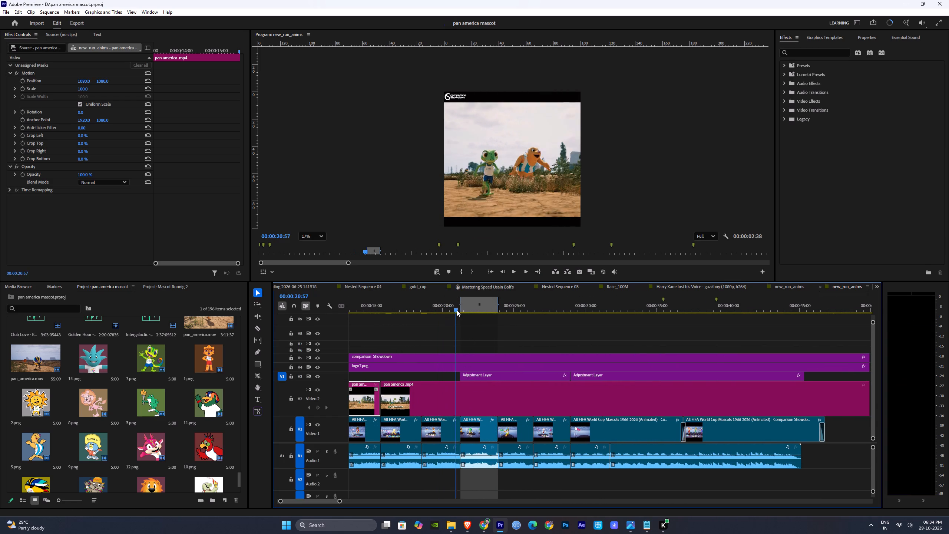
pyautogui.click(466, 309)
pyautogui.press('space')
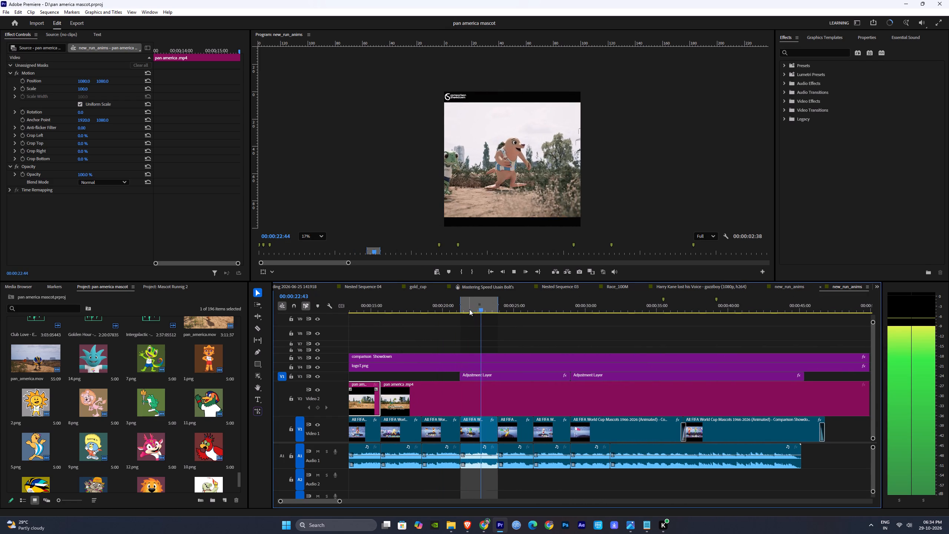
pyautogui.press('space')
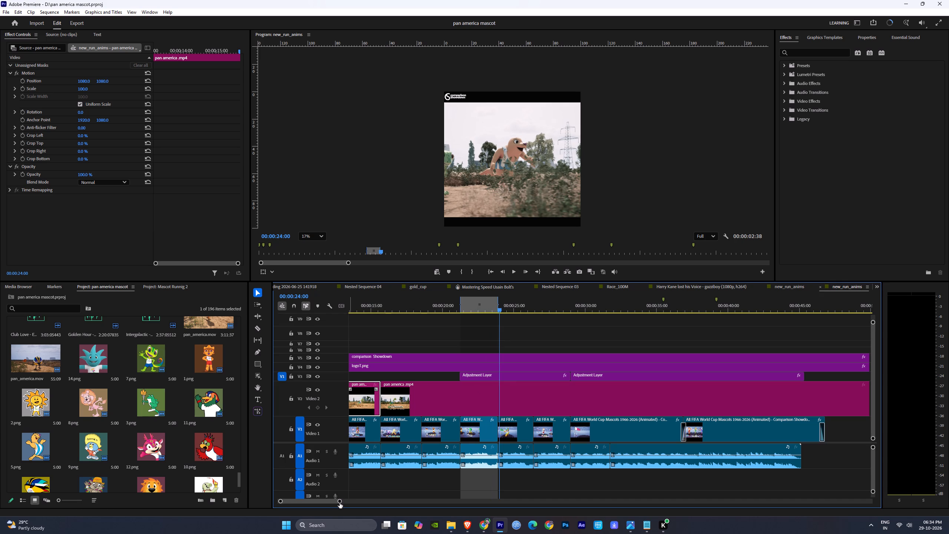
pyautogui.press('space')
pyautogui.moveTo(340, 502); pyautogui.dragTo(350, 502)
pyautogui.press('space')
pyautogui.click(540, 300)
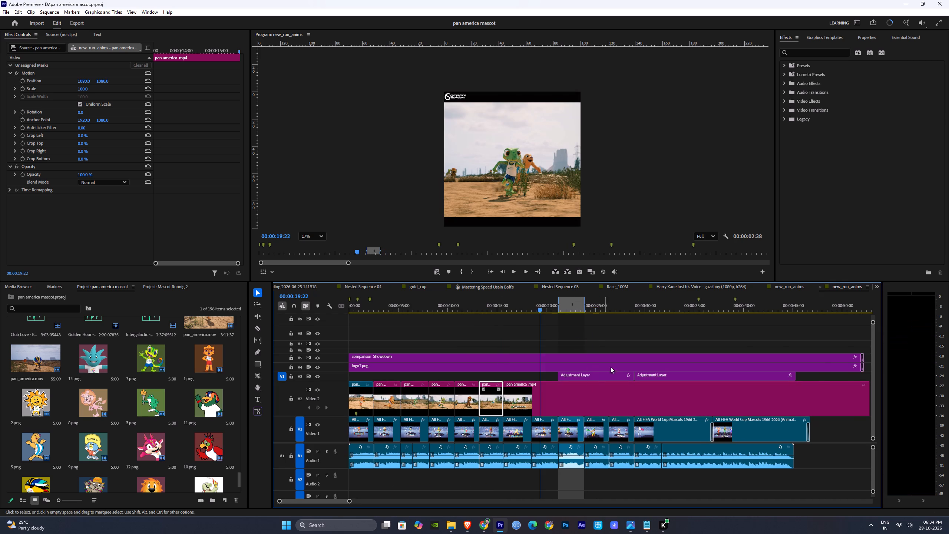
pyautogui.keyDown('alt'); pyautogui.scroll(7, 613, 369); pyautogui.keyUp('alt')
pyautogui.moveTo(459, 309); pyautogui.dragTo(413, 313)
pyautogui.press('space')
pyautogui.moveTo(420, 309); pyautogui.dragTo(423, 309)
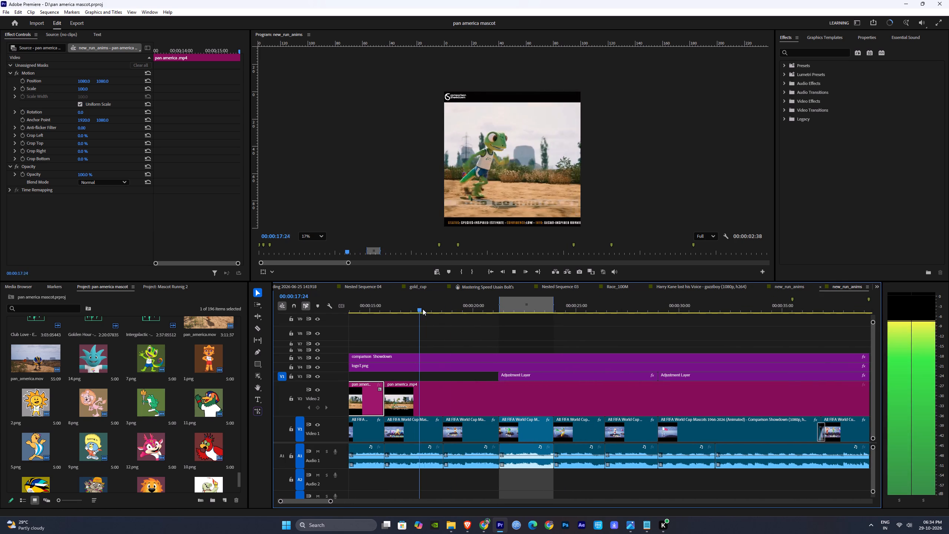
pyautogui.moveTo(423, 309); pyautogui.dragTo(435, 314)
pyautogui.press('space')
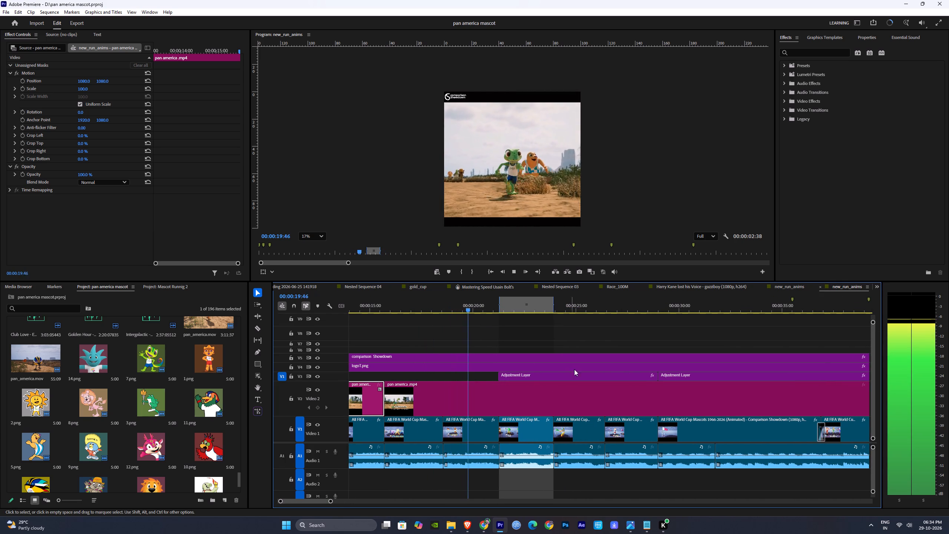
pyautogui.click(601, 336)
pyautogui.click(609, 336)
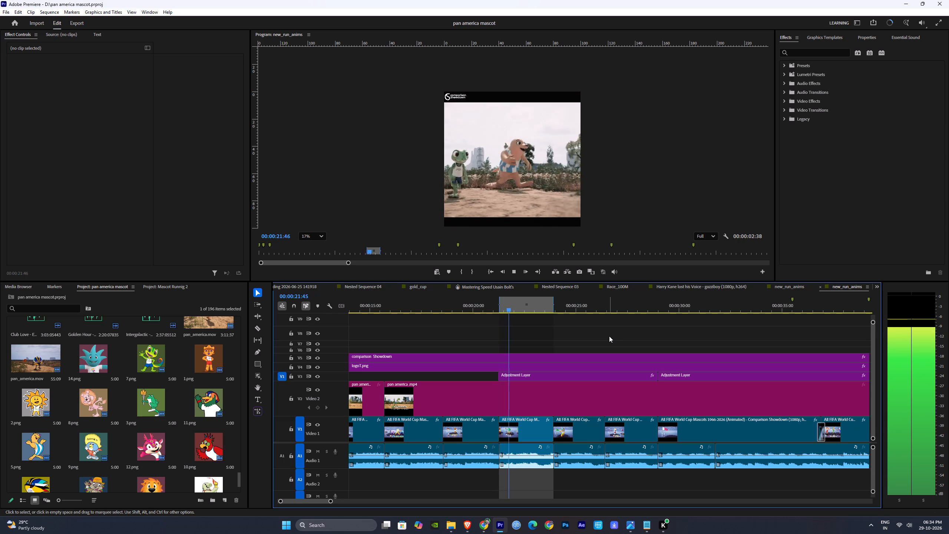
pyautogui.keyDown('alt'); pyautogui.scroll(3, 571, 344); pyautogui.keyUp('alt')
pyautogui.press('space')
# Delete the Audio 1 clip in the marked range at about 21 to 24 seconds and extend the preceding audio clip to fill the gap.
pyautogui.click(497, 461)
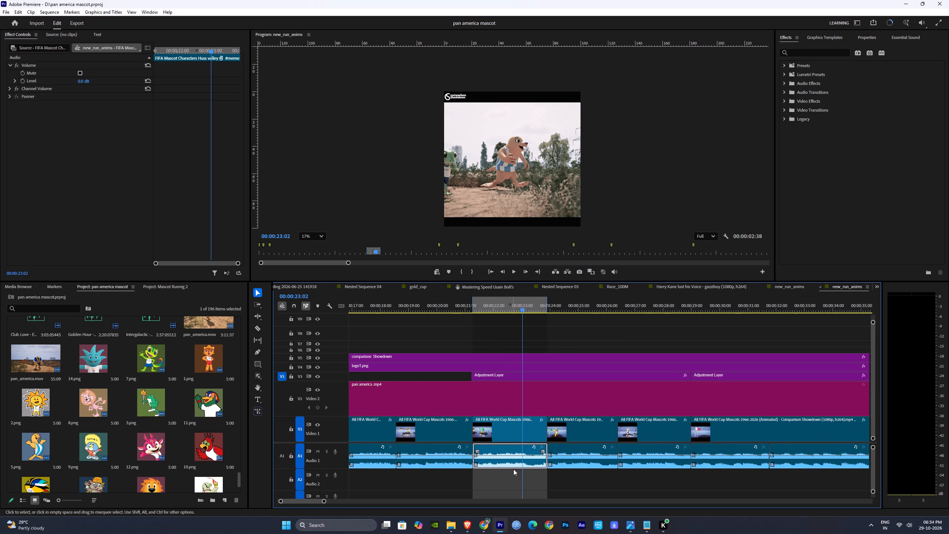
pyautogui.press('Delete')
pyautogui.click(479, 456)
pyautogui.moveTo(478, 455); pyautogui.dragTo(543, 457)
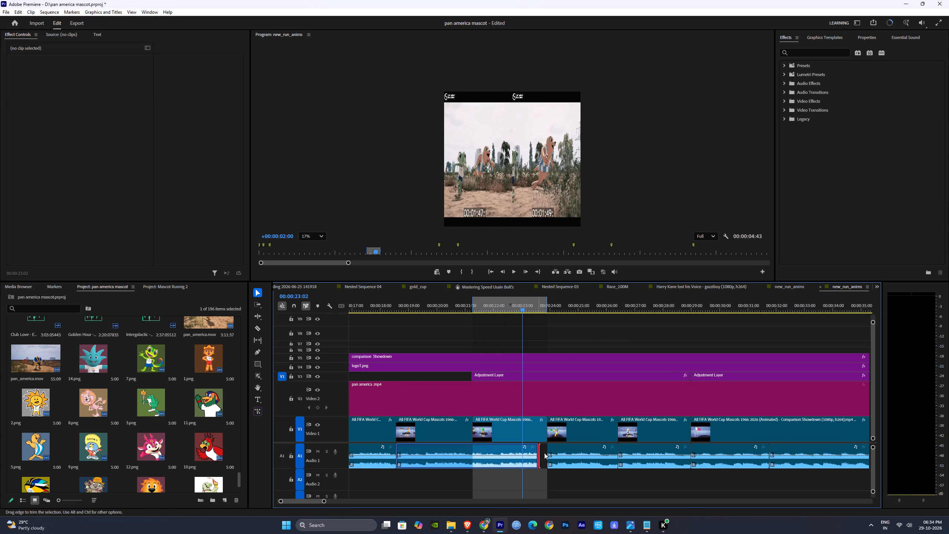
pyautogui.click(464, 306)
pyautogui.press('space')
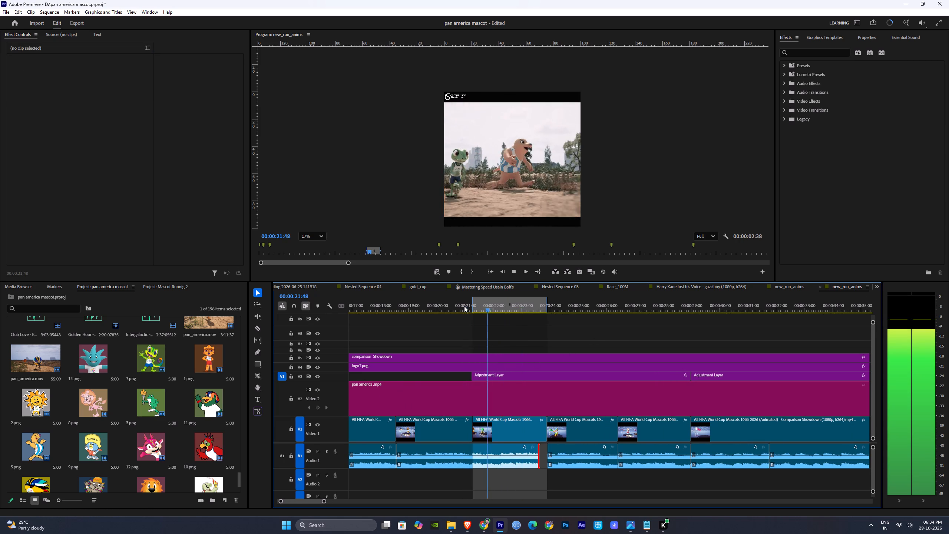
pyautogui.press('space')
pyautogui.moveTo(539, 455); pyautogui.dragTo(556, 460)
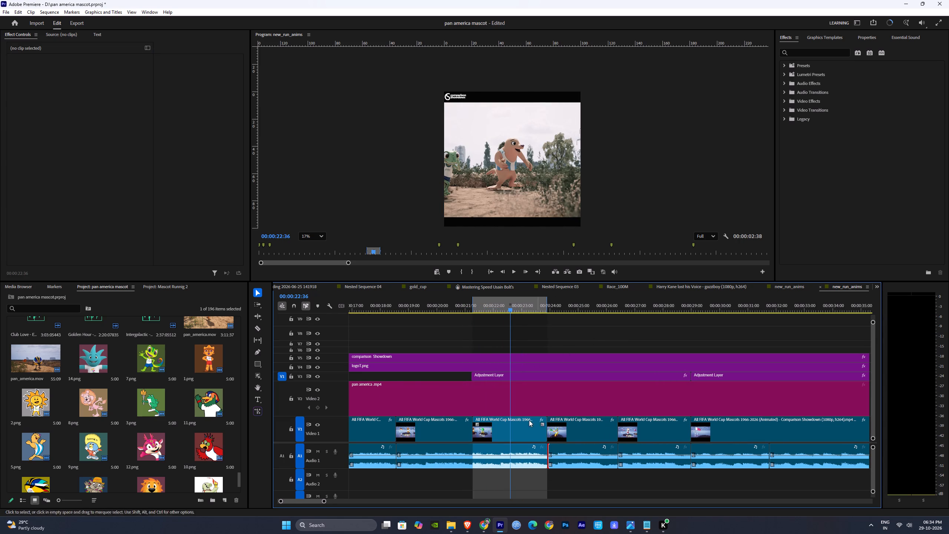
# Split the Video 2 footage at about 00:00:27:12, delete the section before it, and move the remainder back to about 00:00:15:40.
pyautogui.moveTo(493, 307); pyautogui.dragTo(449, 310)
pyautogui.press('space')
pyautogui.press('space')
pyautogui.keyDown('alt'); pyautogui.scroll(-3, 452, 383); pyautogui.keyUp('alt')
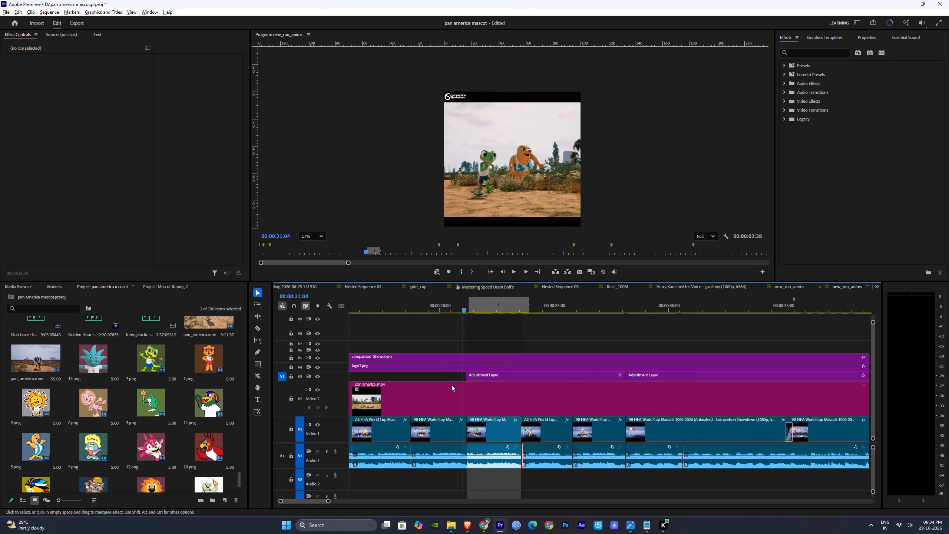
pyautogui.keyDown('alt'); pyautogui.scroll(-2, 452, 385); pyautogui.keyUp('alt')
pyautogui.moveTo(403, 304); pyautogui.dragTo(500, 325)
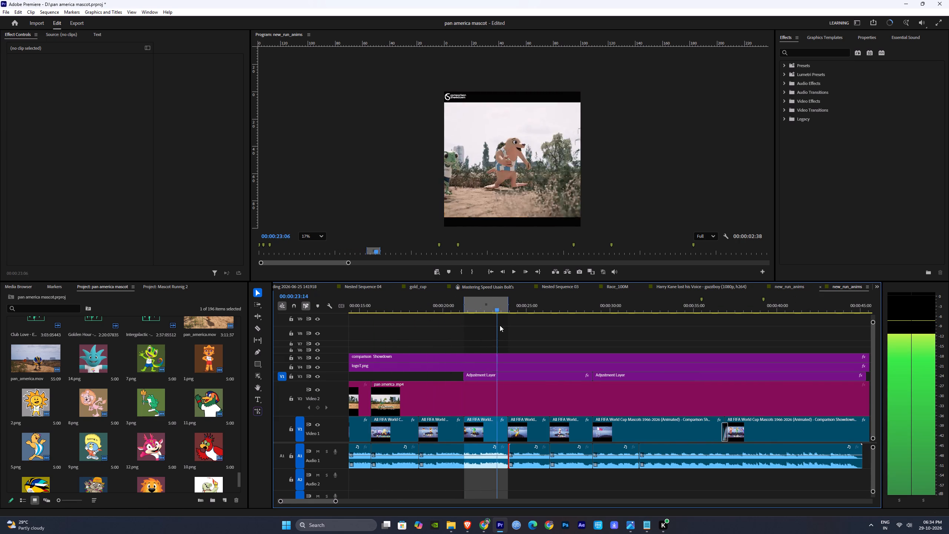
pyautogui.moveTo(500, 325); pyautogui.dragTo(564, 332)
pyautogui.press('c')
pyautogui.click(564, 396)
pyautogui.press('v')
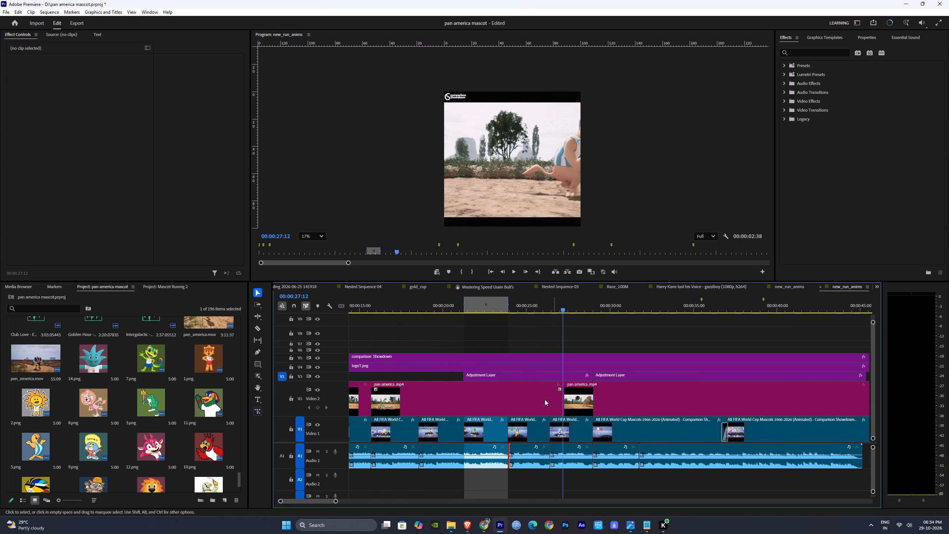
pyautogui.click(531, 399)
pyautogui.press('Delete')
pyautogui.moveTo(629, 398); pyautogui.dragTo(439, 398)
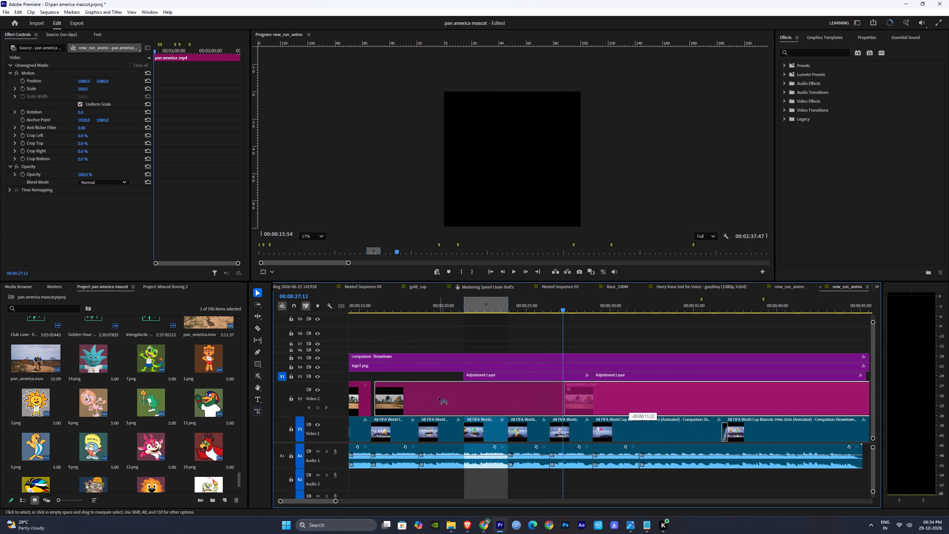
pyautogui.moveTo(439, 398); pyautogui.dragTo(436, 398)
# Split the Lobi footage on Video 2 at about 00:00:19:30, delete its opening section, and move the remainder back to close the gap.
pyautogui.click(370, 306)
pyautogui.press('space')
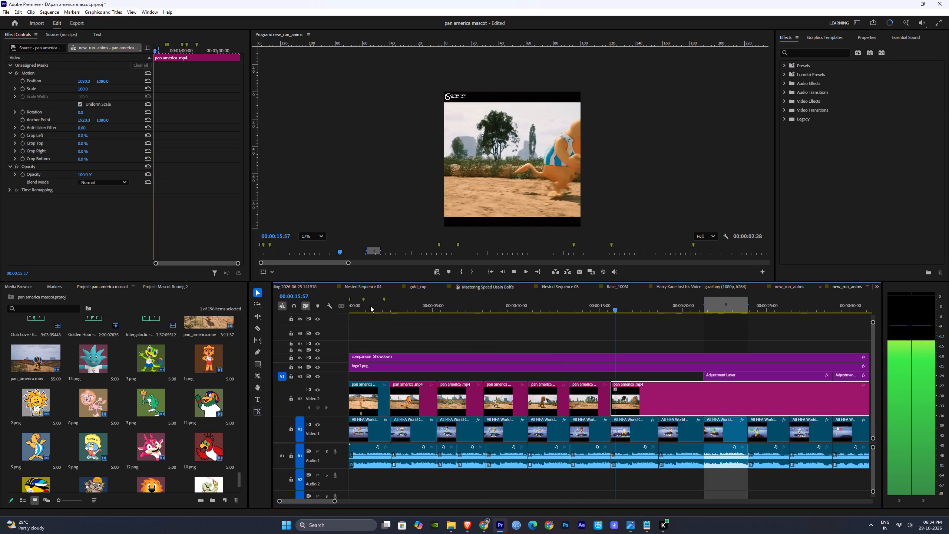
pyautogui.moveTo(336, 502); pyautogui.dragTo(367, 498)
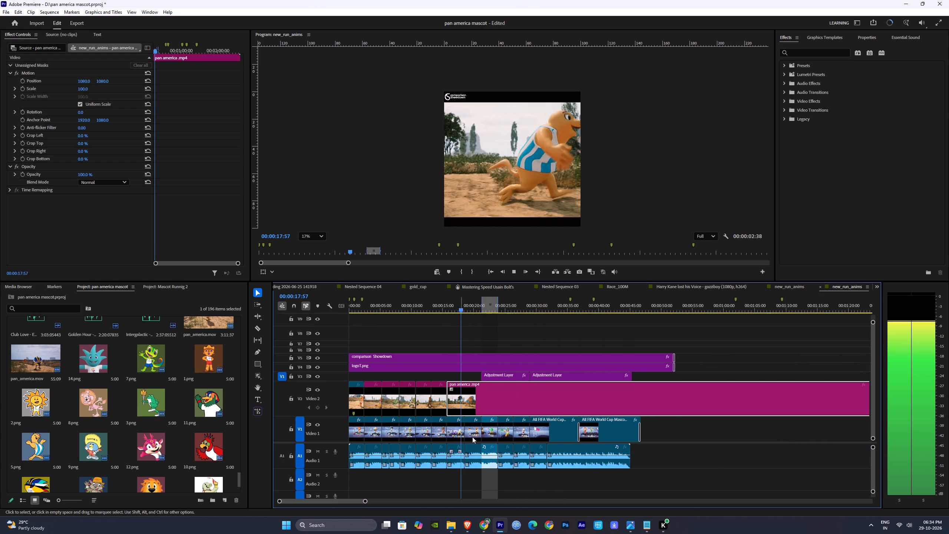
pyautogui.keyDown('alt'); pyautogui.scroll(7, 485, 393); pyautogui.keyUp('alt')
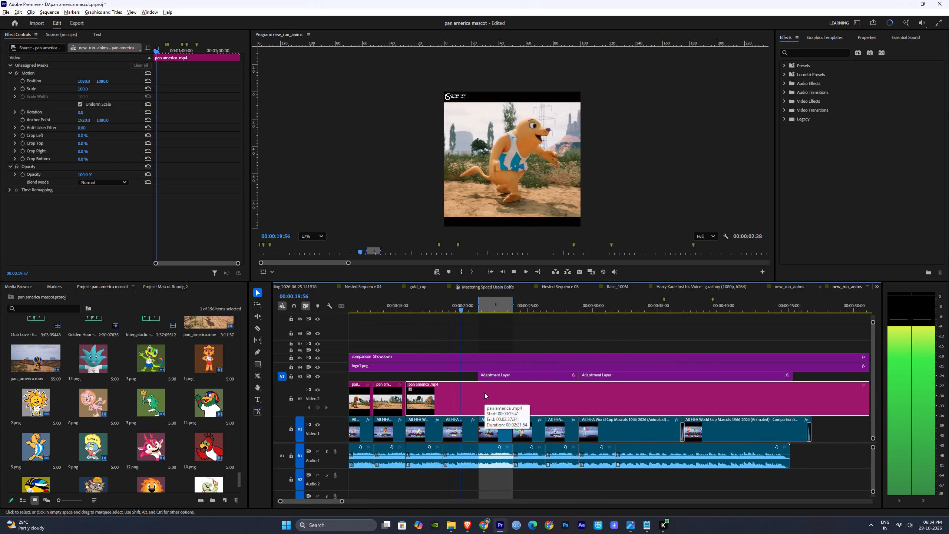
pyautogui.press('space')
pyautogui.moveTo(472, 303); pyautogui.dragTo(462, 304)
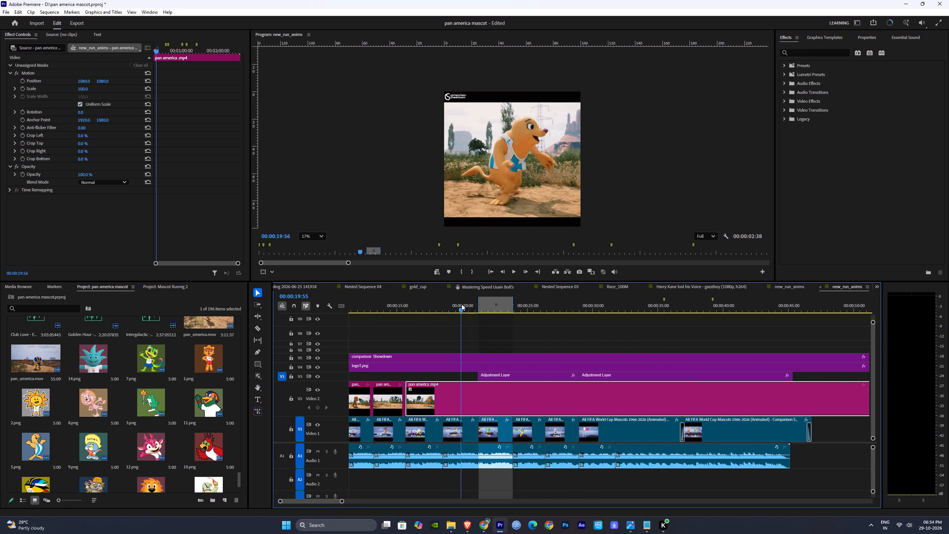
pyautogui.moveTo(462, 304); pyautogui.dragTo(456, 304)
pyautogui.press('c')
pyautogui.click(454, 399)
pyautogui.press('v')
pyautogui.click(428, 400)
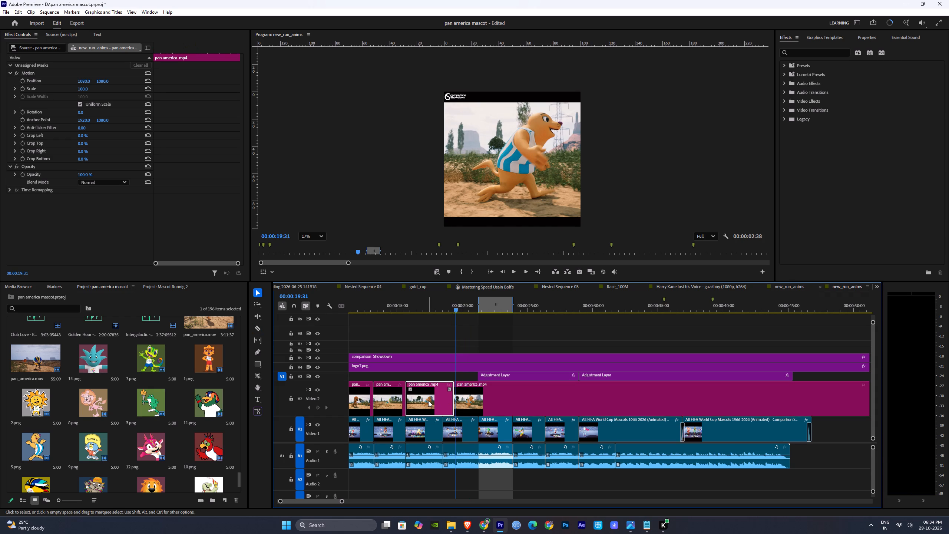
pyautogui.press('Delete')
pyautogui.keyDown('alt'); pyautogui.scroll(6, 414, 413); pyautogui.keyUp('alt')
pyautogui.moveTo(569, 402); pyautogui.dragTo(517, 403)
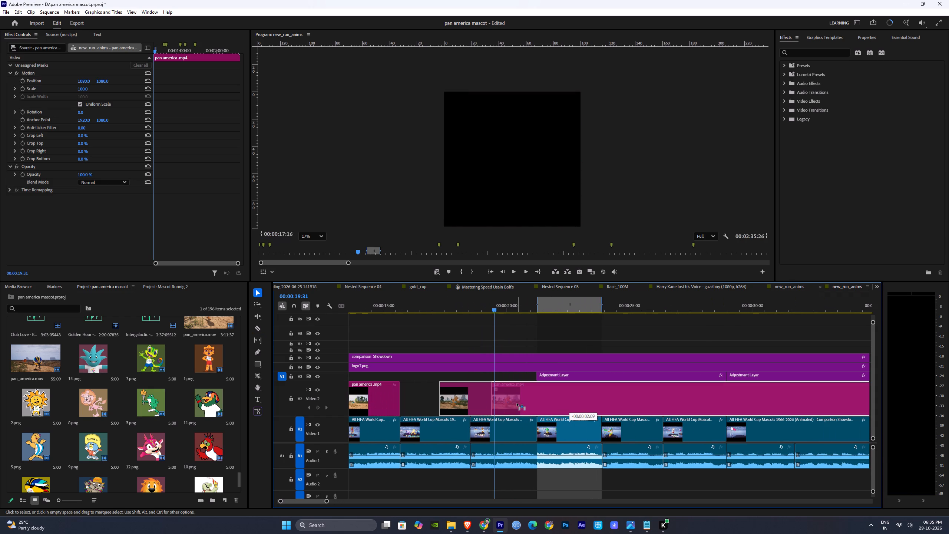
pyautogui.moveTo(517, 403); pyautogui.dragTo(478, 404)
# Play the Lobi run and split the Video 2 footage at about 00:00:18:30, in line with the end of the Video 1 reference clip.
pyautogui.click(400, 309)
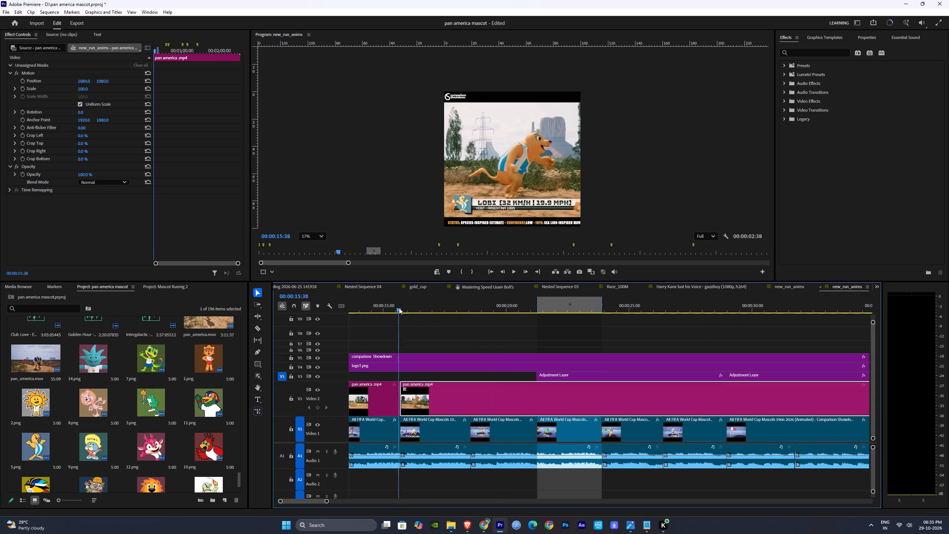
pyautogui.press('space')
pyautogui.click(464, 339)
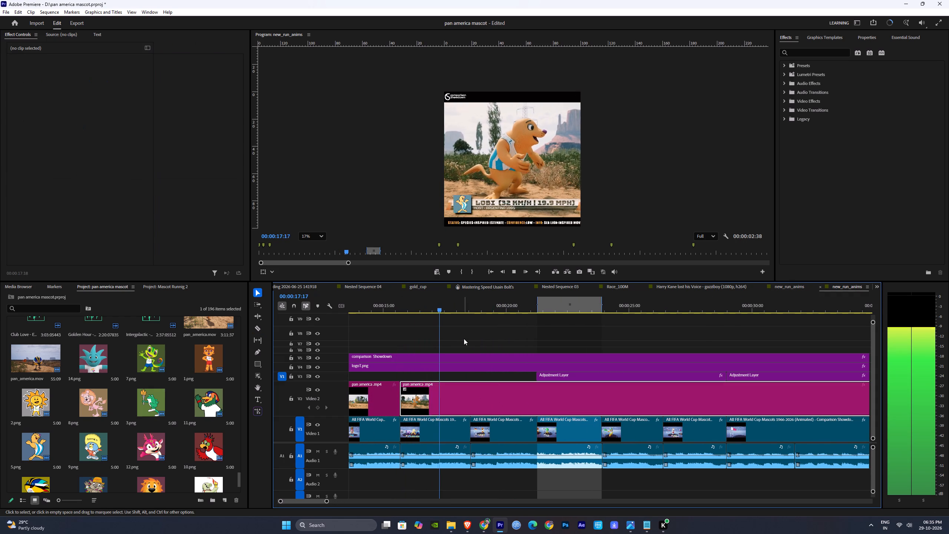
pyautogui.click(483, 336)
pyautogui.press('space')
pyautogui.press('c')
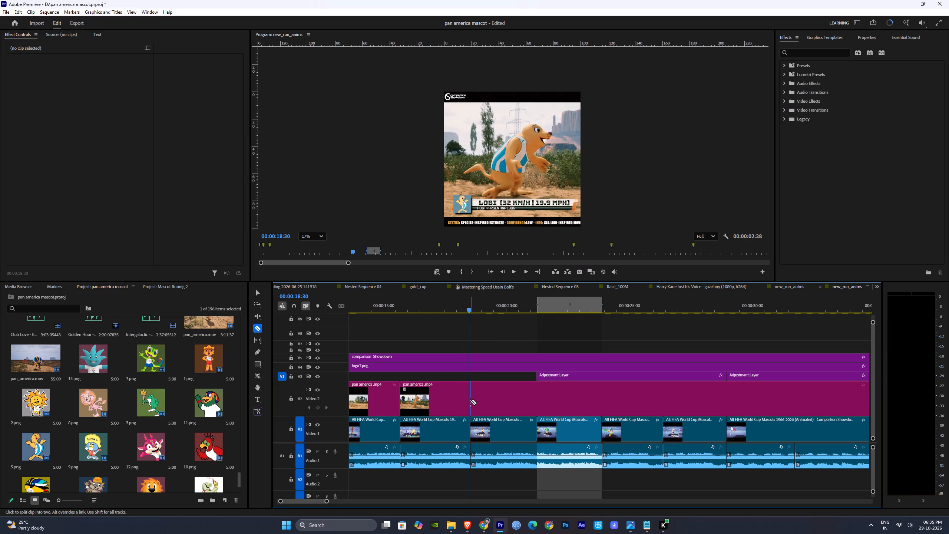
pyautogui.click(470, 401)
pyautogui.press('v')
# Split the Video 2 footage at about 26 seconds in the parrot run, delete the section after the Lobi clip, and close the gap.
pyautogui.moveTo(476, 306); pyautogui.dragTo(648, 314)
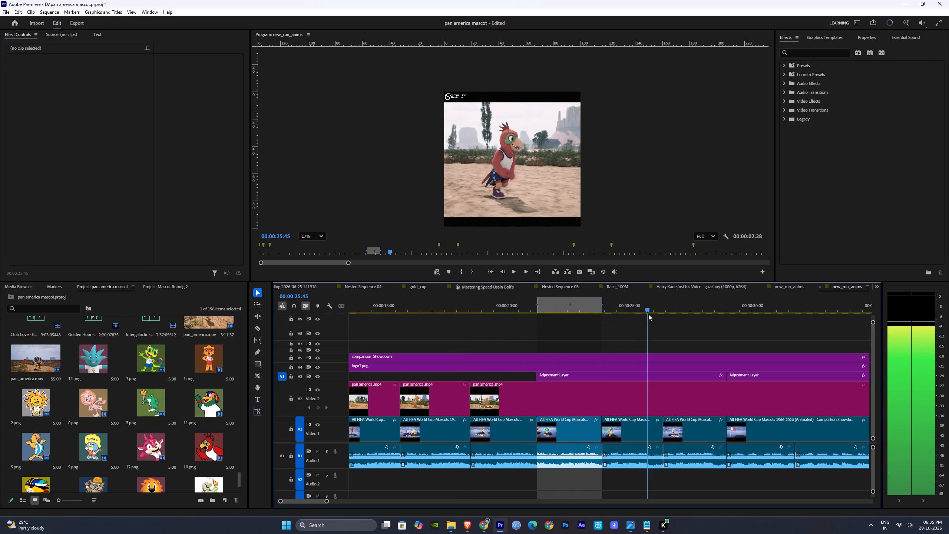
pyautogui.moveTo(648, 314); pyautogui.dragTo(726, 321)
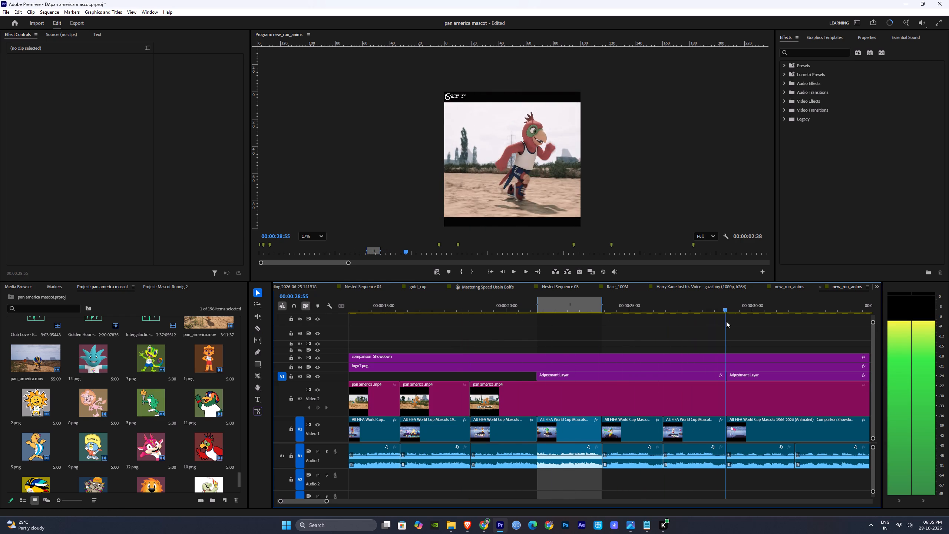
pyautogui.moveTo(726, 321); pyautogui.dragTo(665, 325)
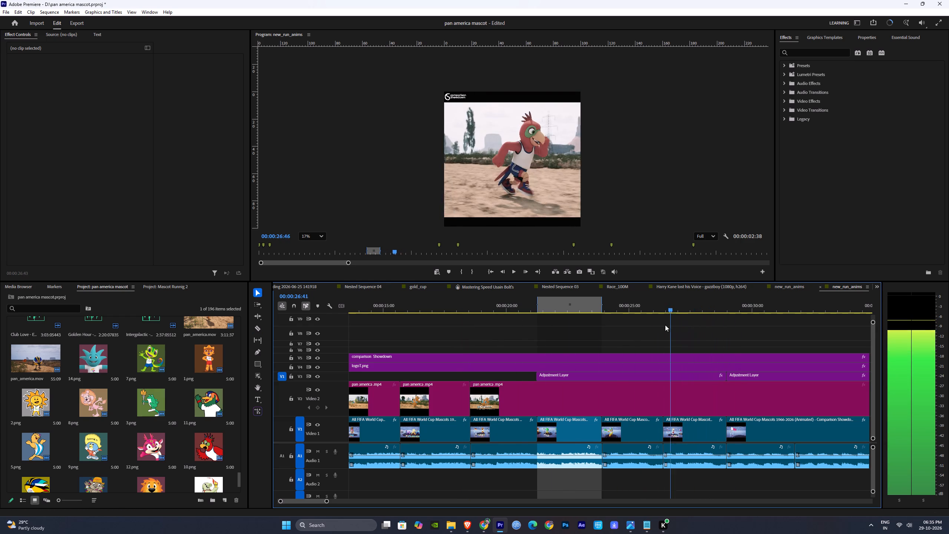
pyautogui.moveTo(665, 325); pyautogui.dragTo(656, 325)
pyautogui.press('c')
pyautogui.click(654, 399)
pyautogui.press('v')
pyautogui.click(608, 399)
pyautogui.press('Delete')
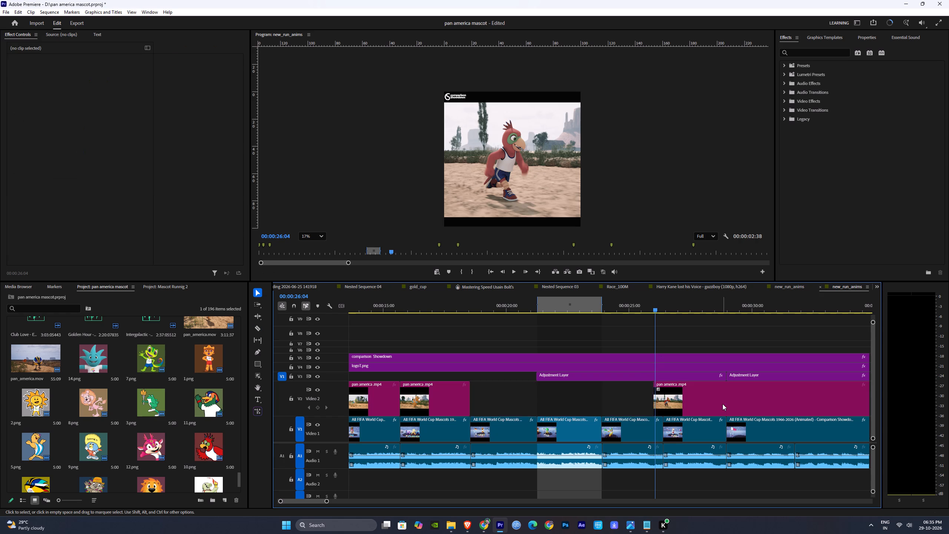
pyautogui.moveTo(721, 403); pyautogui.dragTo(538, 397)
# Replay the transition from the Lobi clip into the parrot run on Video 2, between about 18 and 20 seconds.
pyautogui.click(460, 304)
pyautogui.press('space')
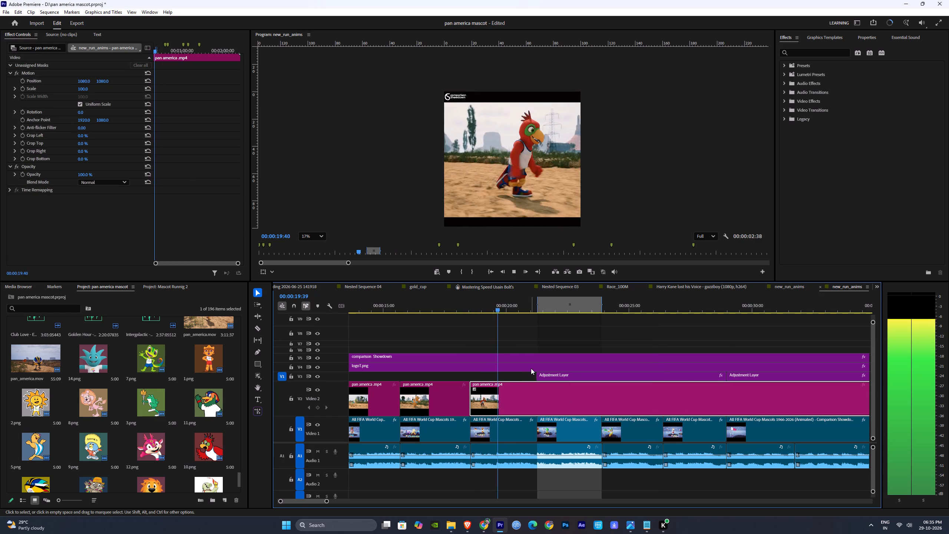
pyautogui.press('space')
pyautogui.moveTo(476, 306); pyautogui.dragTo(453, 306)
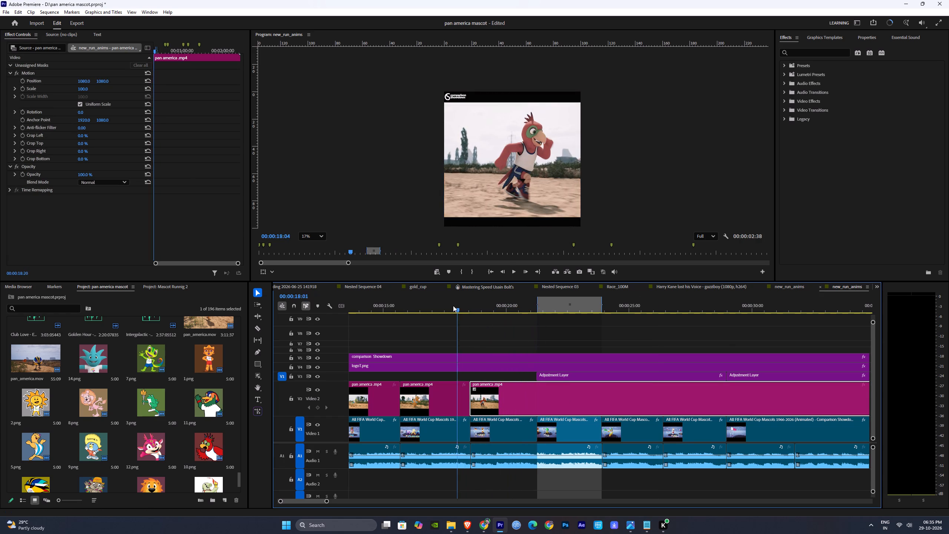
pyautogui.moveTo(453, 306); pyautogui.dragTo(452, 306)
pyautogui.press('space')
pyautogui.press('space')
pyautogui.press('space')
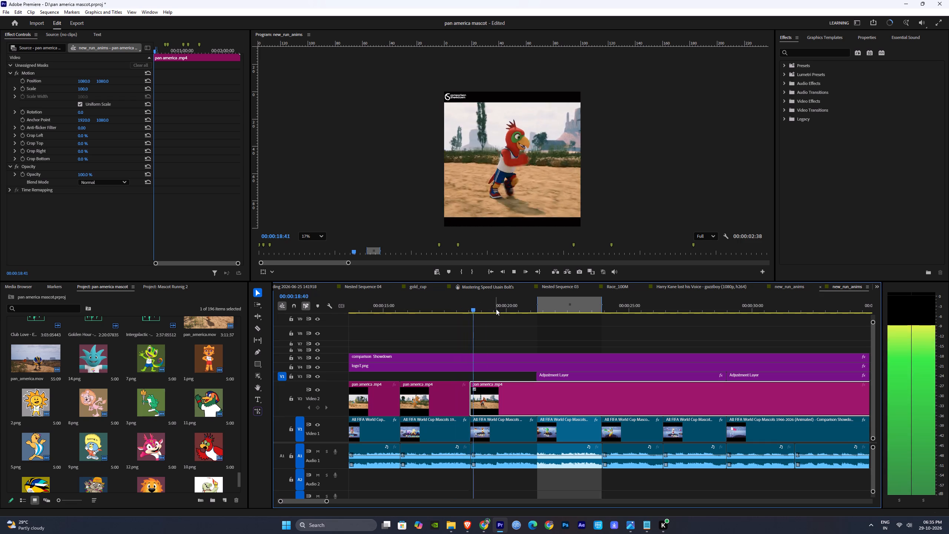
# Split the parrot footage on Video 2 at about 22 seconds, delete its opening section, and butt the remainder against the Lobi clip.
pyautogui.moveTo(501, 309); pyautogui.dragTo(570, 314)
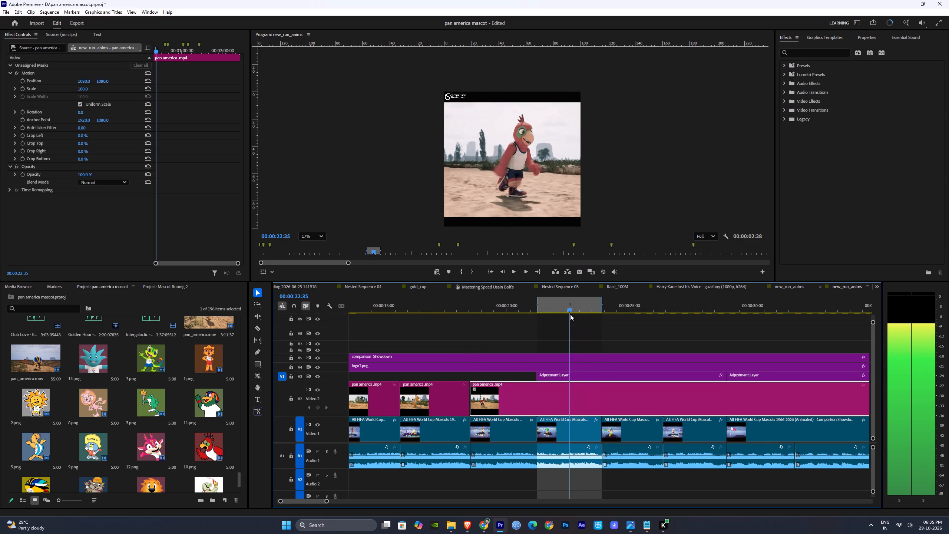
pyautogui.moveTo(570, 314); pyautogui.dragTo(567, 314)
pyautogui.press('c')
pyautogui.click(560, 403)
pyautogui.press('v')
pyautogui.click(534, 402)
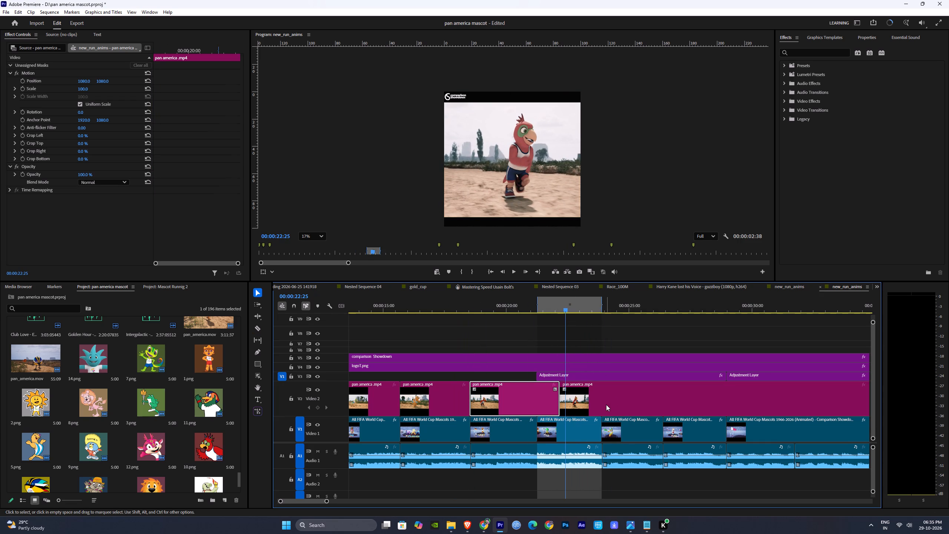
pyautogui.press('Delete')
pyautogui.moveTo(626, 402); pyautogui.dragTo(538, 406)
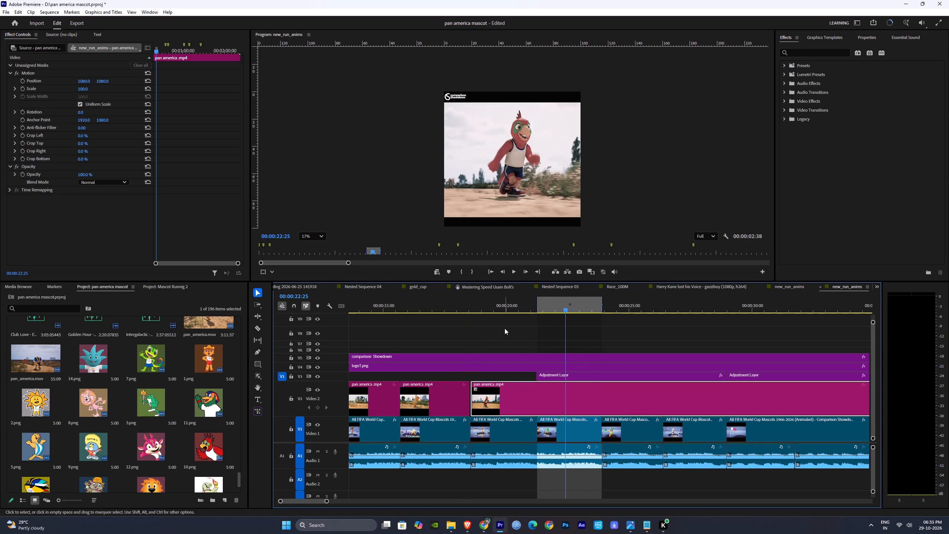
pyautogui.click(459, 307)
pyautogui.click(490, 403)
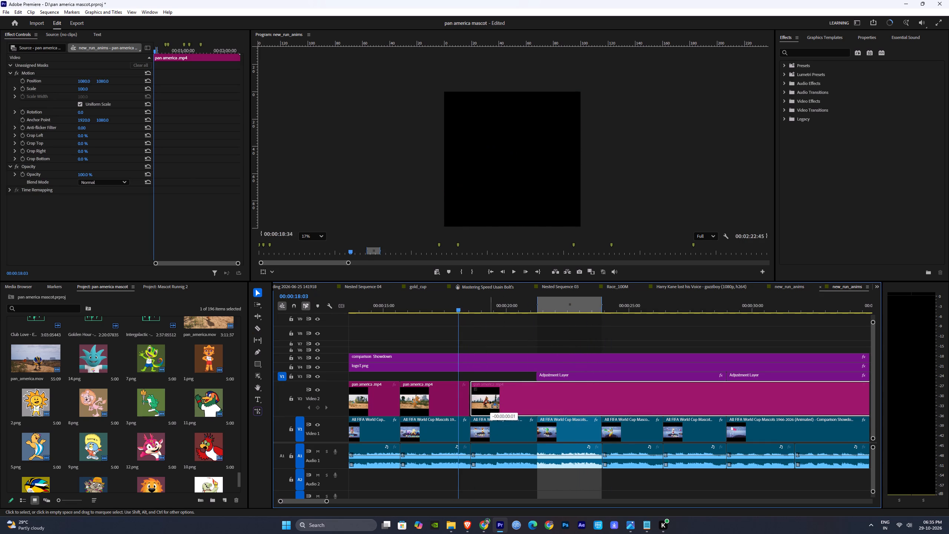
pyautogui.moveTo(469, 394); pyautogui.dragTo(473, 396)
# Play the Pato run and split the Video 2 footage at 00:00:21:17, in line with the start of the next Video 1 clip.
pyautogui.click(501, 327)
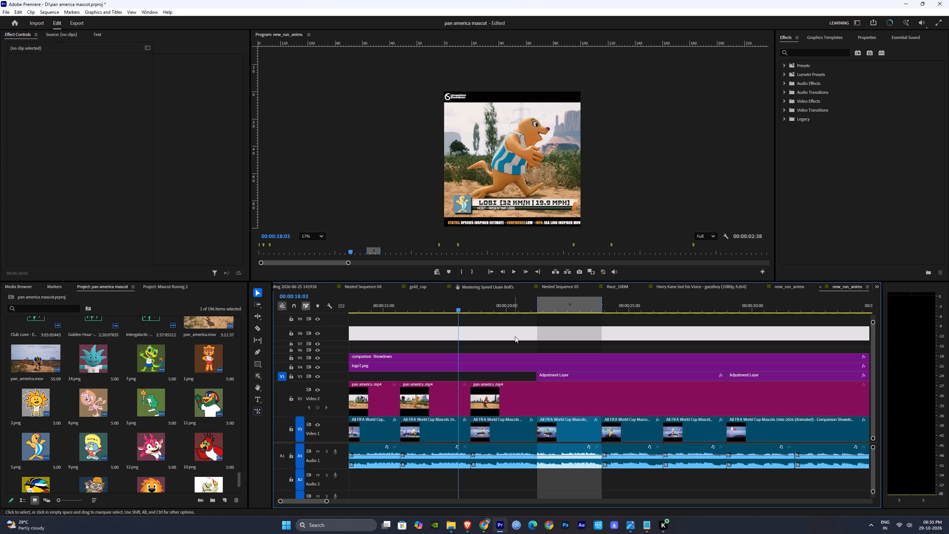
pyautogui.click(506, 331)
pyautogui.press('space')
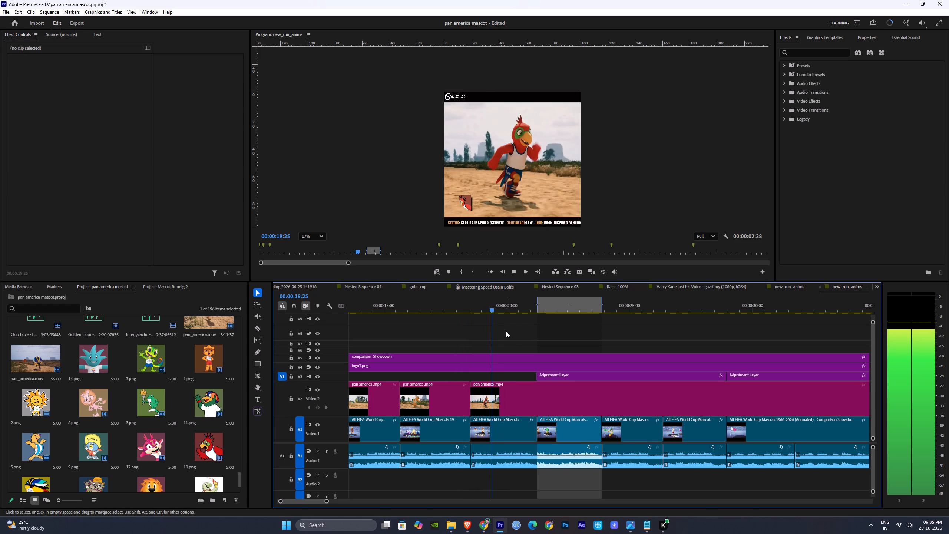
pyautogui.press('space')
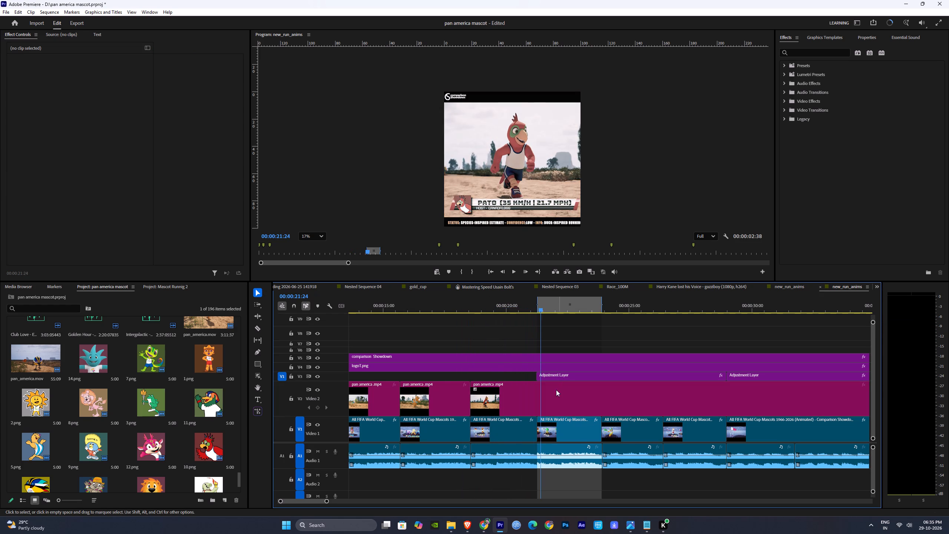
pyautogui.press('c')
pyautogui.click(538, 410)
pyautogui.press('v')
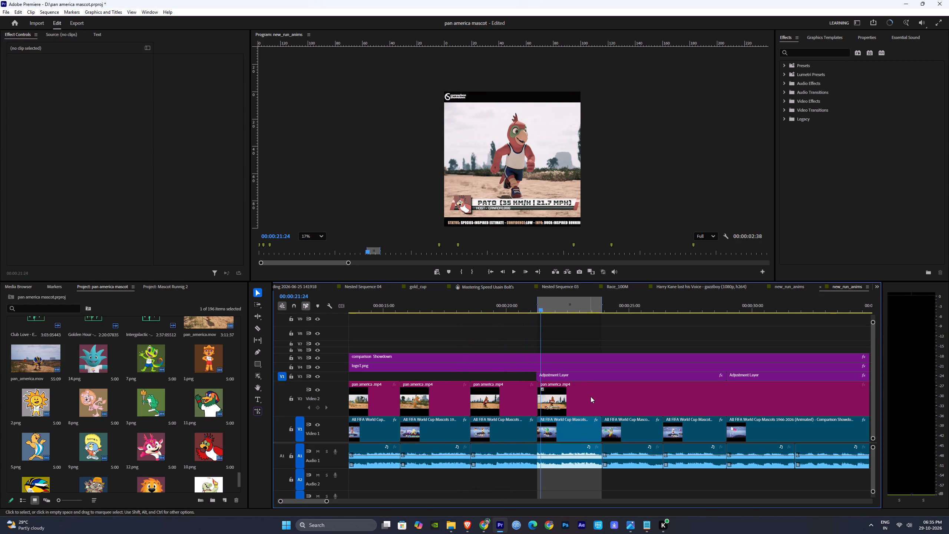
# Save the project.
pyautogui.keyDown('alt'); pyautogui.scroll(-2, 591, 398); pyautogui.keyUp('alt')
pyautogui.moveTo(333, 502); pyautogui.dragTo(349, 502)
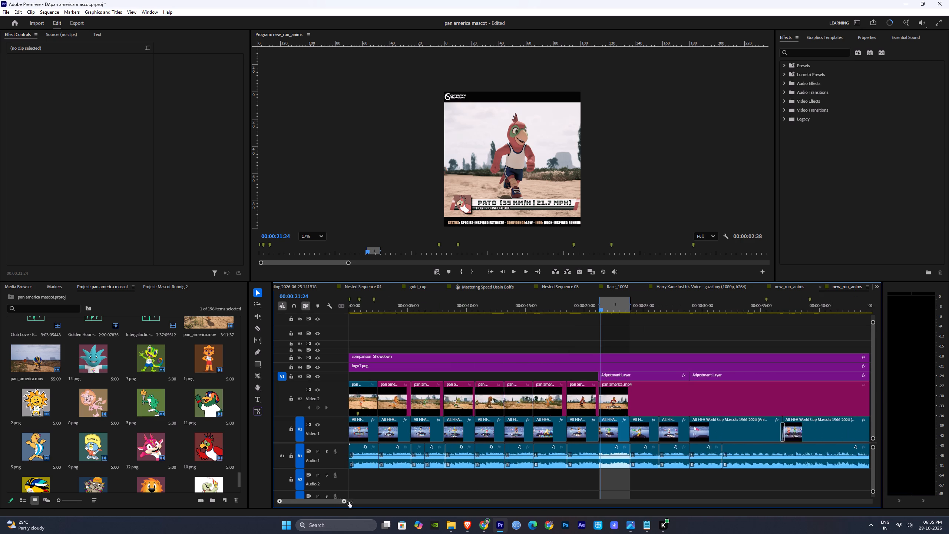
pyautogui.moveTo(349, 502); pyautogui.dragTo(366, 499)
pyautogui.keyDown('alt'); pyautogui.scroll(10, 534, 400); pyautogui.keyUp('alt')
pyautogui.press('space')
pyautogui.press('space')
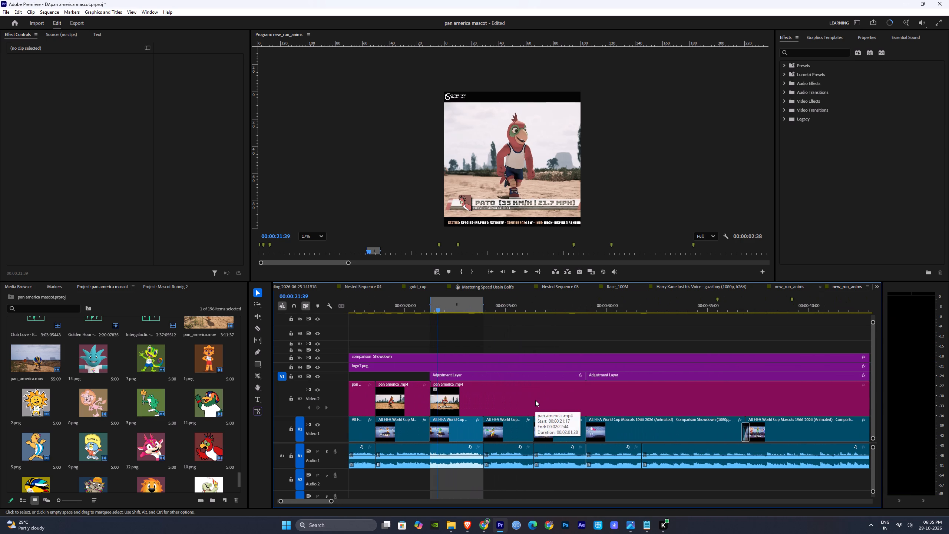
pyautogui.hotkey('ctrl', 's')
# Split the Video 2 footage at about 31 seconds, delete its opening section, and butt the remainder against the Pato clip.
pyautogui.moveTo(438, 309); pyautogui.dragTo(510, 319)
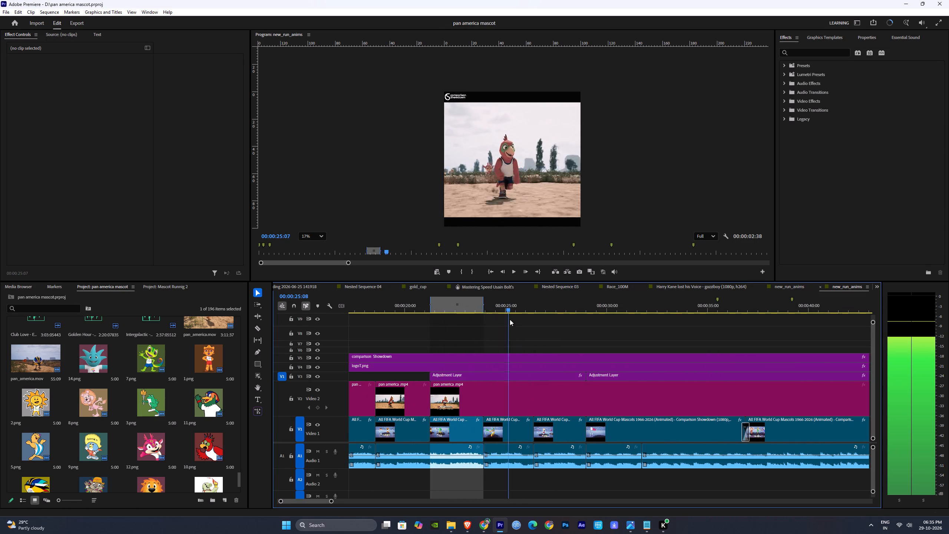
pyautogui.moveTo(510, 319); pyautogui.dragTo(614, 330)
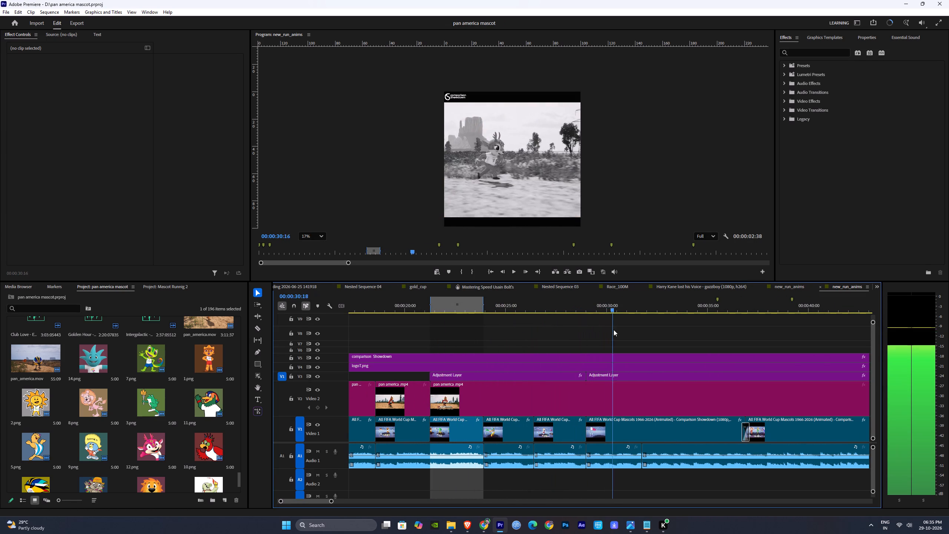
pyautogui.moveTo(614, 330); pyautogui.dragTo(585, 333)
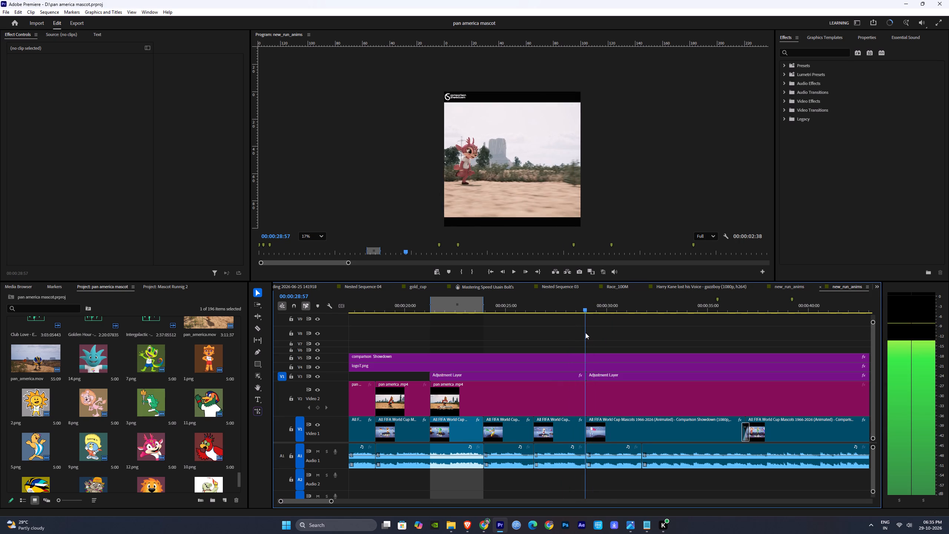
pyautogui.moveTo(585, 333); pyautogui.dragTo(666, 335)
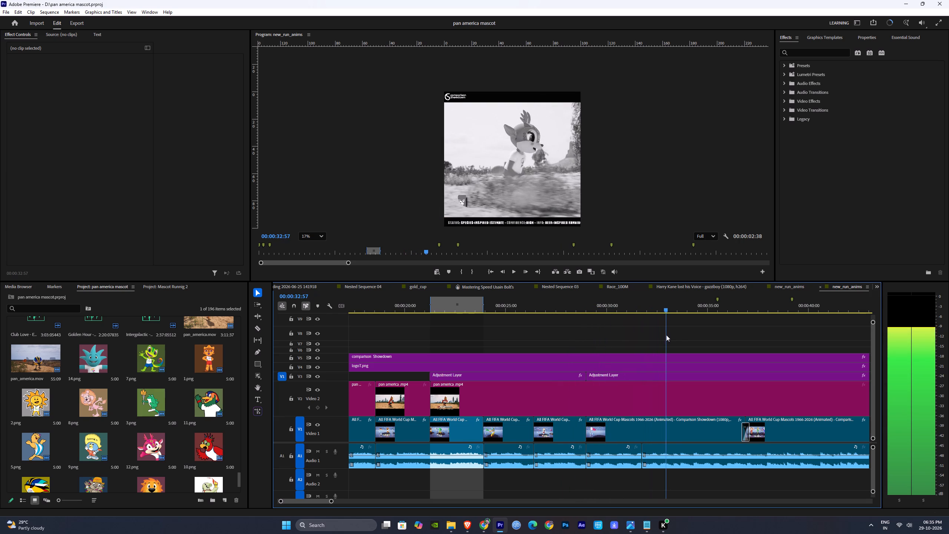
pyautogui.moveTo(666, 335); pyautogui.dragTo(637, 336)
pyautogui.press('c')
pyautogui.click(633, 400)
pyautogui.press('v')
pyautogui.click(605, 404)
pyautogui.press('Delete')
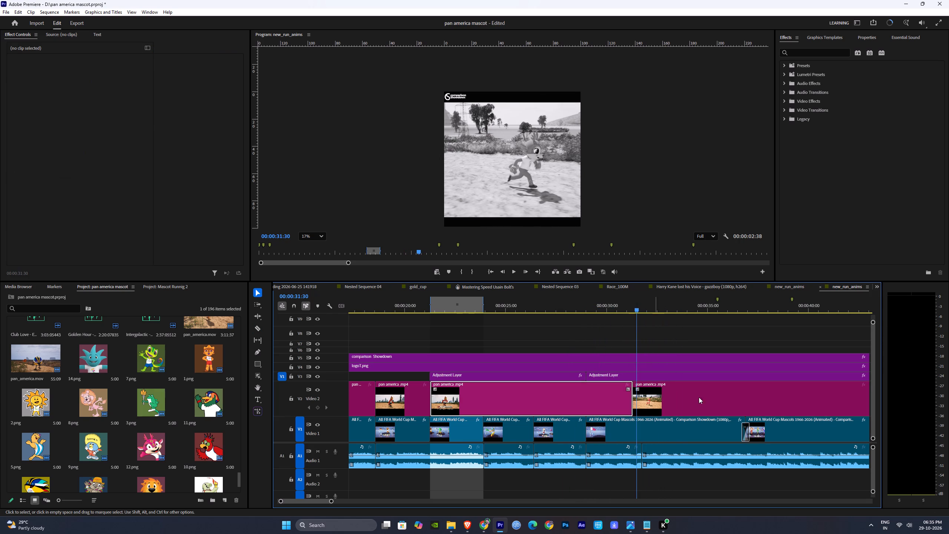
pyautogui.moveTo(710, 400); pyautogui.dragTo(508, 396)
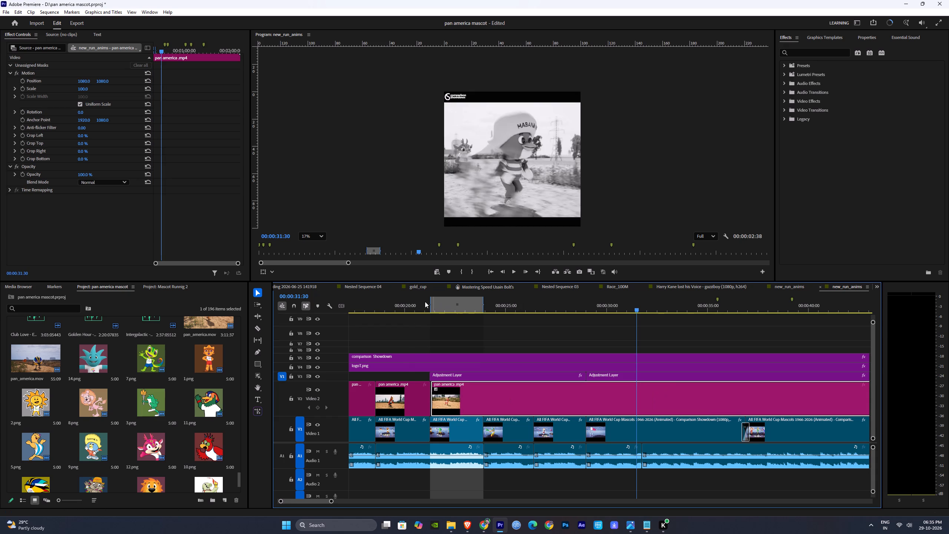
# Play the transition from the Pato clip into the Huichi run on Video 2, up to about 24 seconds.
pyautogui.click(416, 301)
pyautogui.press('space')
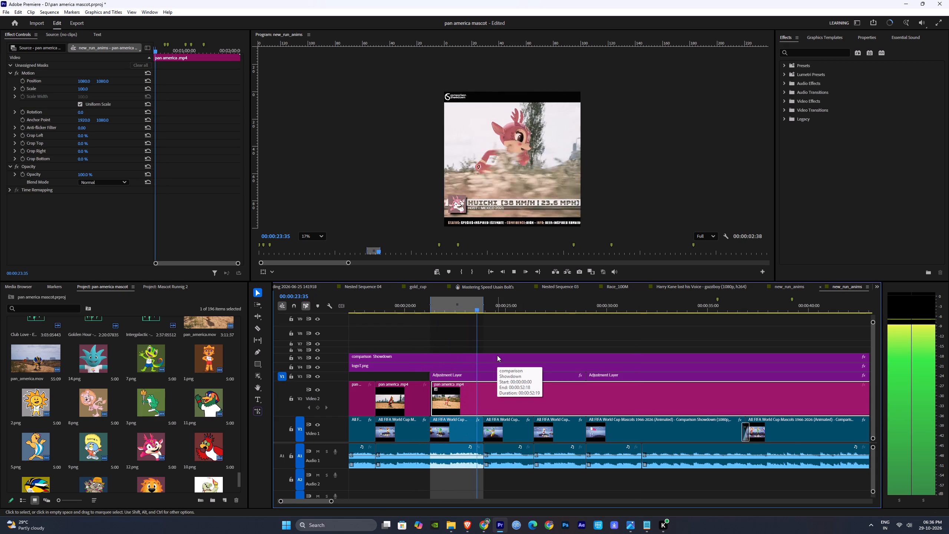
pyautogui.press('space')
pyautogui.moveTo(497, 307); pyautogui.dragTo(487, 307)
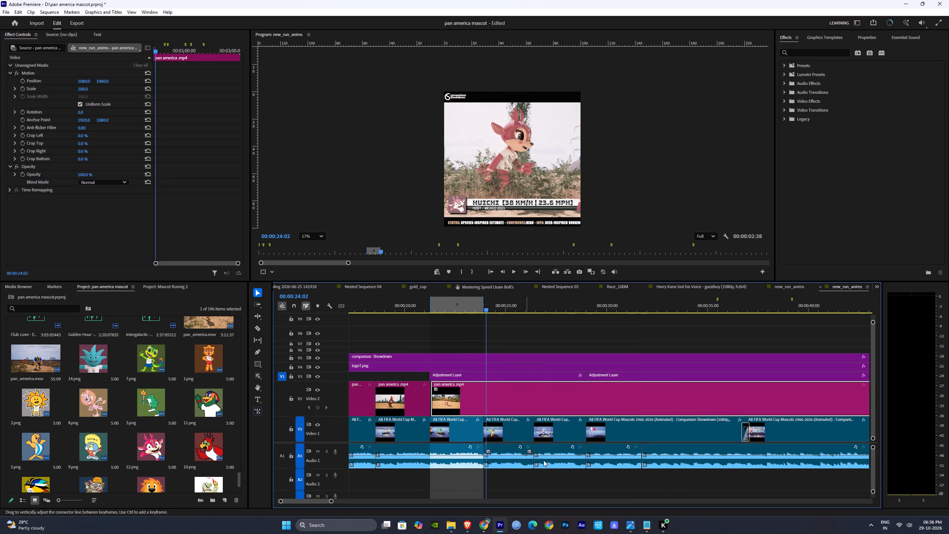
# Delete the Audio 1 clips after about 24 seconds and extend the preceding audio clip over the rest of the timeline.
pyautogui.keyDown('alt'); pyautogui.scroll(-4, 671, 490); pyautogui.keyUp('alt')
pyautogui.moveTo(812, 488); pyautogui.dragTo(568, 463)
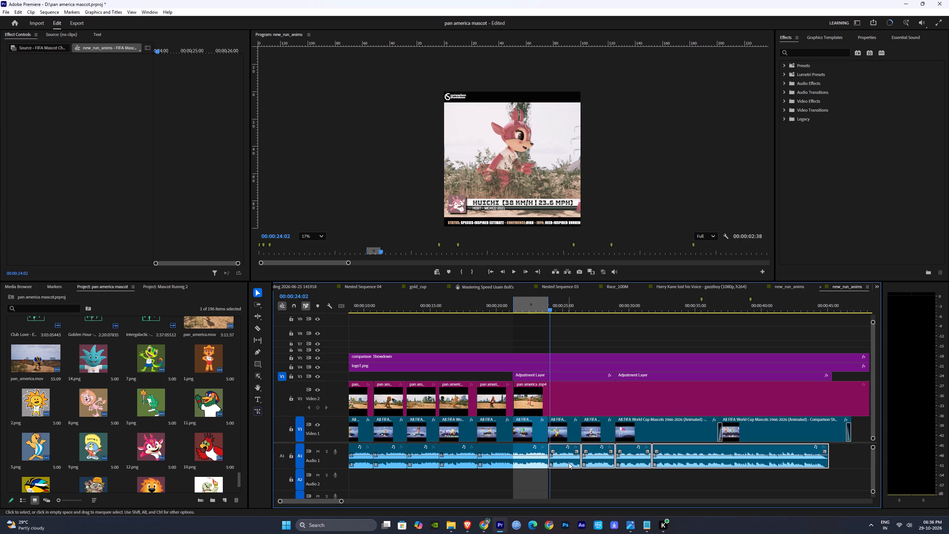
pyautogui.press('Delete')
pyautogui.moveTo(553, 458); pyautogui.dragTo(896, 459)
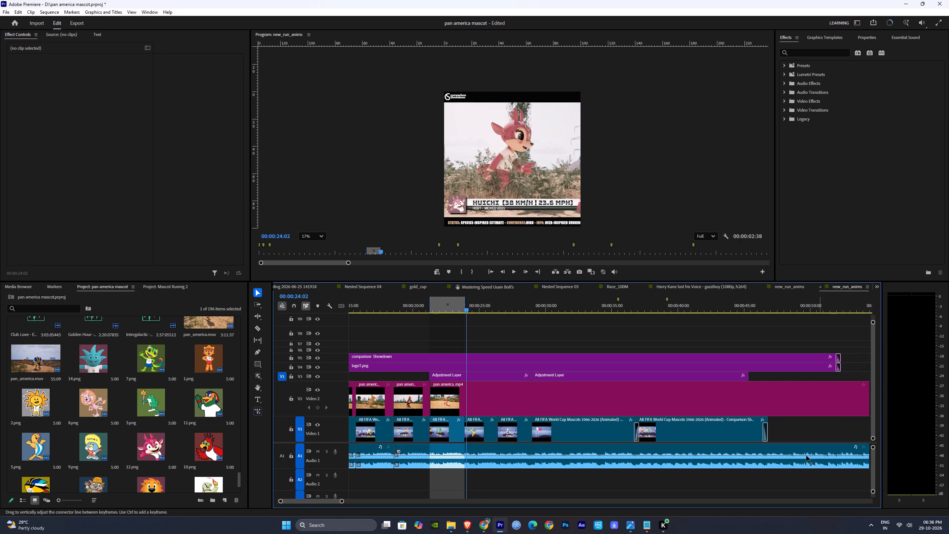
# Replay the Huichi run and extend the start of its Video 2 clip slightly to close the gap after the Pato clip.
pyautogui.press('space')
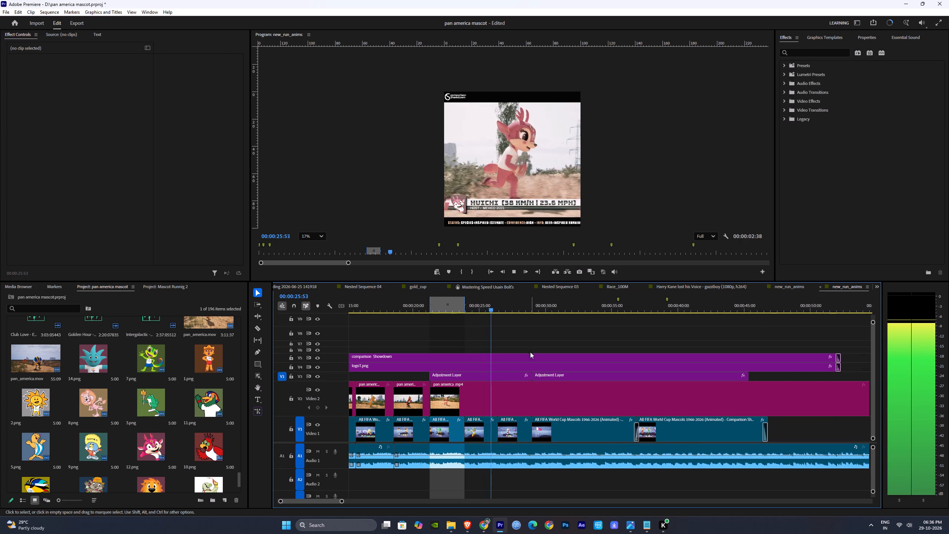
pyautogui.click(525, 344)
pyautogui.click(527, 343)
pyautogui.moveTo(477, 303); pyautogui.dragTo(429, 303)
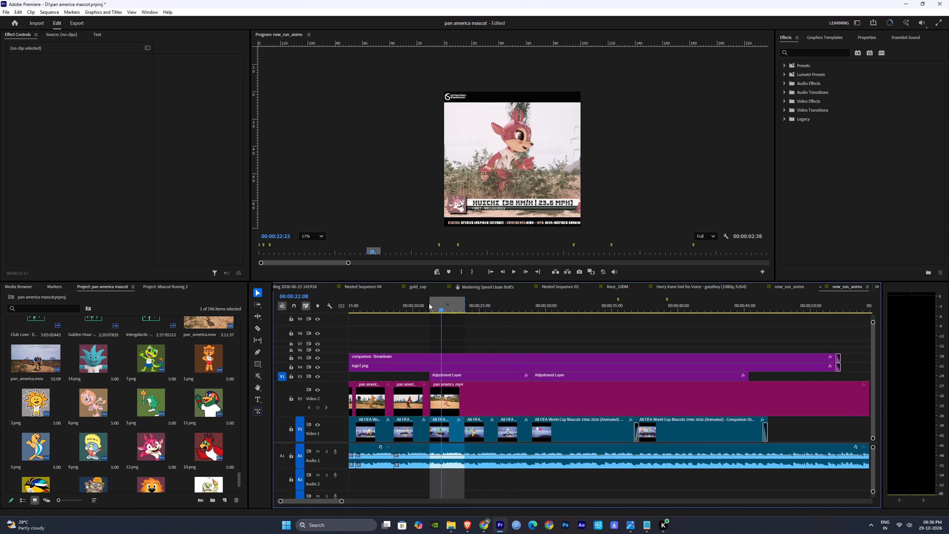
pyautogui.moveTo(429, 303); pyautogui.dragTo(425, 304)
pyautogui.press('space')
pyautogui.keyDown('alt'); pyautogui.scroll(2, 480, 372); pyautogui.keyUp('alt')
pyautogui.press('space')
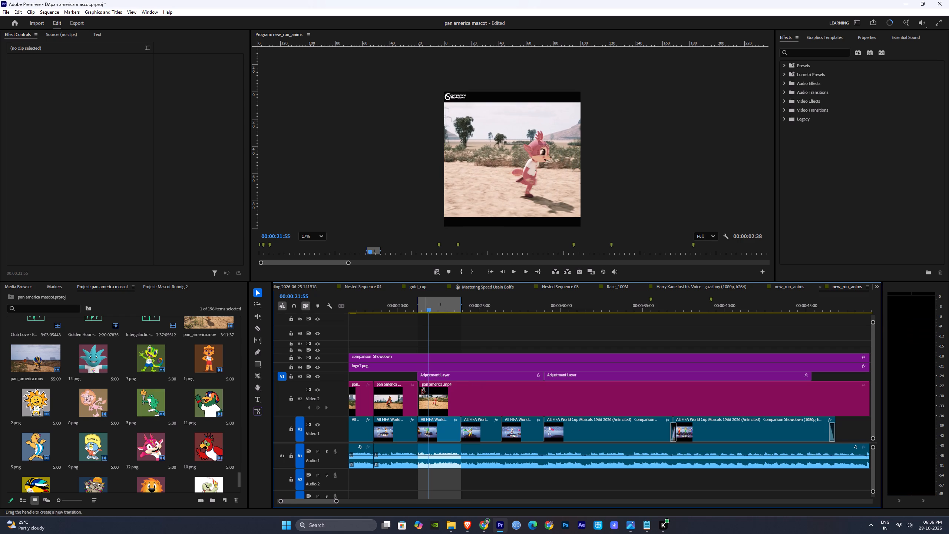
pyautogui.moveTo(420, 392); pyautogui.dragTo(416, 392)
# Replay the join, trim a little off the start of the Huichi clip, and butt it against the Pato clip again.
pyautogui.click(411, 304)
pyautogui.press('space')
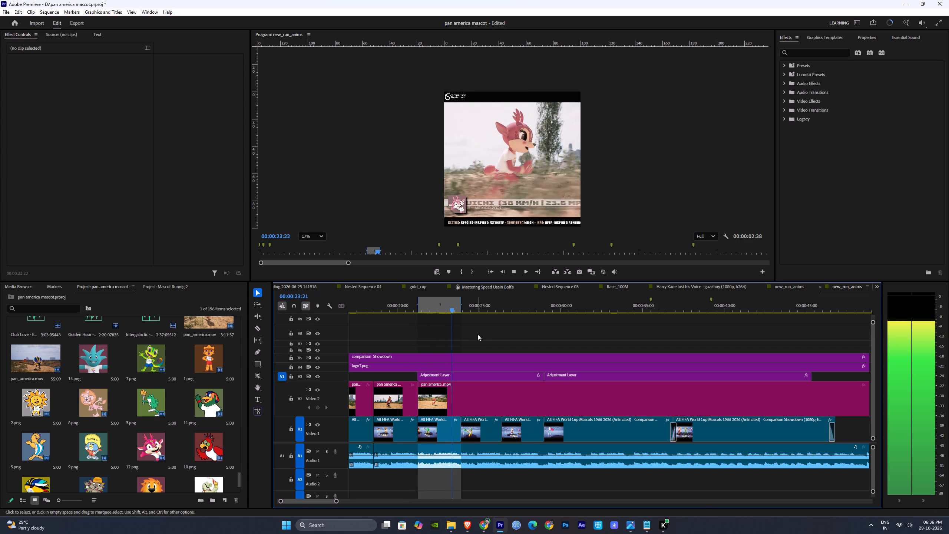
pyautogui.press('space')
pyautogui.keyDown('alt'); pyautogui.scroll(2, 451, 415); pyautogui.keyUp('alt')
pyautogui.moveTo(414, 396); pyautogui.dragTo(421, 397)
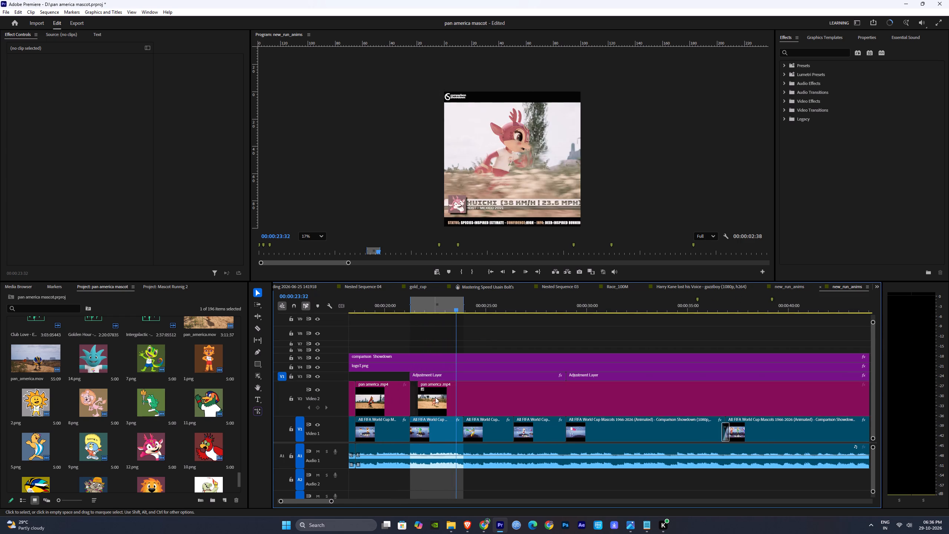
pyautogui.moveTo(437, 398); pyautogui.dragTo(430, 396)
# Replay the transition from the Pato clip into the Huichi run on Video 2, between about 21 and 24 seconds.
pyautogui.click(404, 309)
pyautogui.press('space')
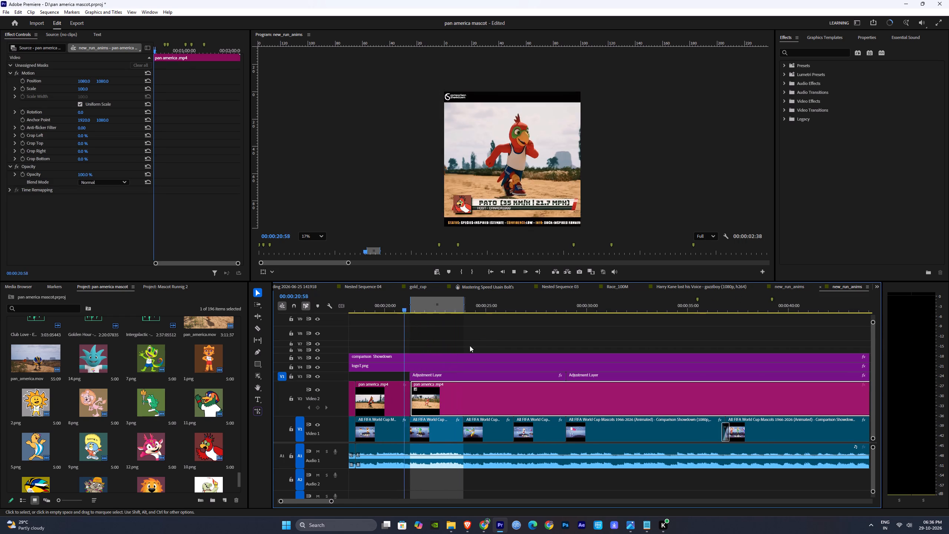
pyautogui.press('space')
pyautogui.moveTo(398, 306); pyautogui.dragTo(404, 305)
pyautogui.press('space')
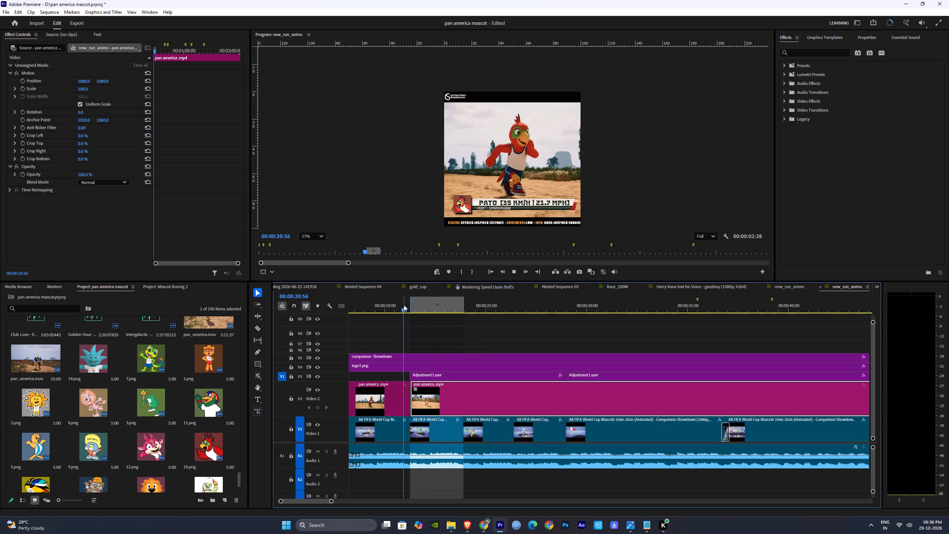
pyautogui.click(477, 333)
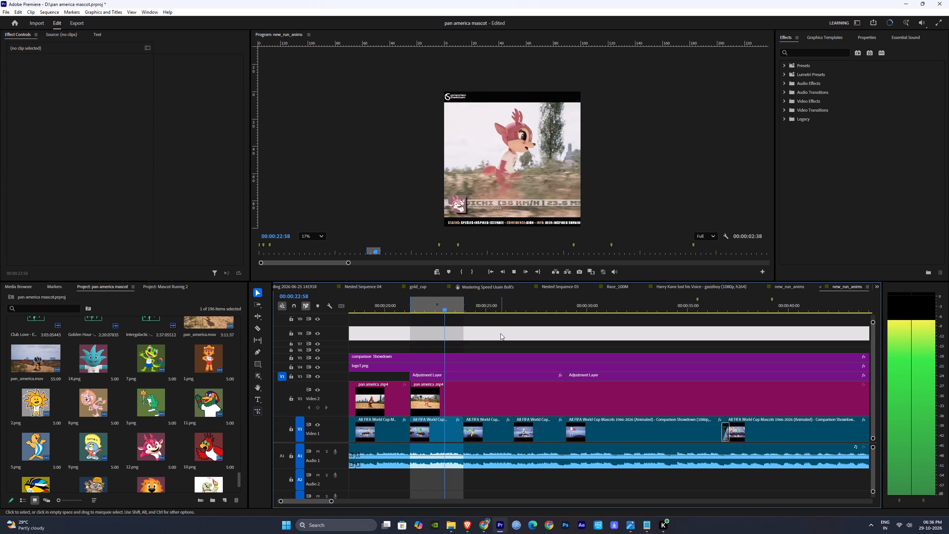
pyautogui.click(500, 333)
pyautogui.press('space')
pyautogui.press('space')
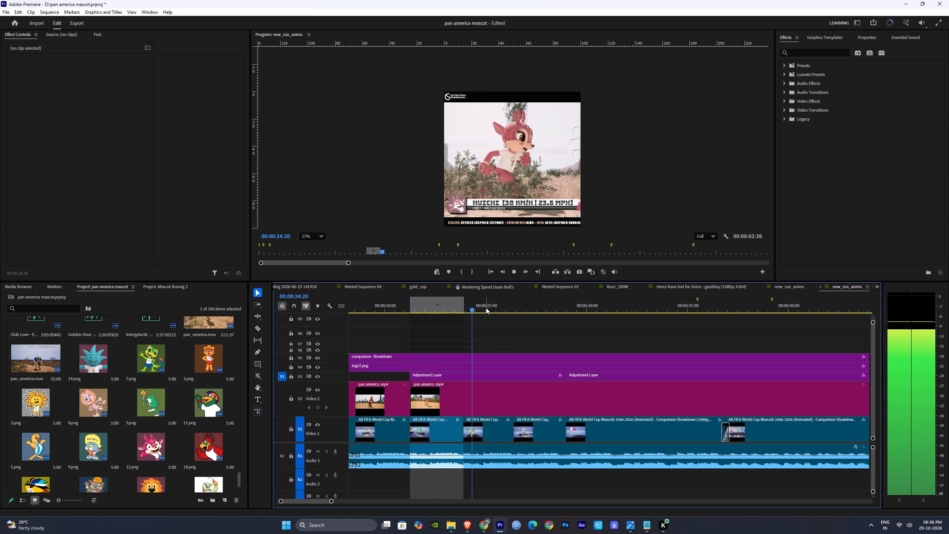
# Skim the remaining pan america footage on Video 2, out to about 1:42, to examine the upcoming mascot runs.
pyautogui.moveTo(496, 308); pyautogui.dragTo(594, 314)
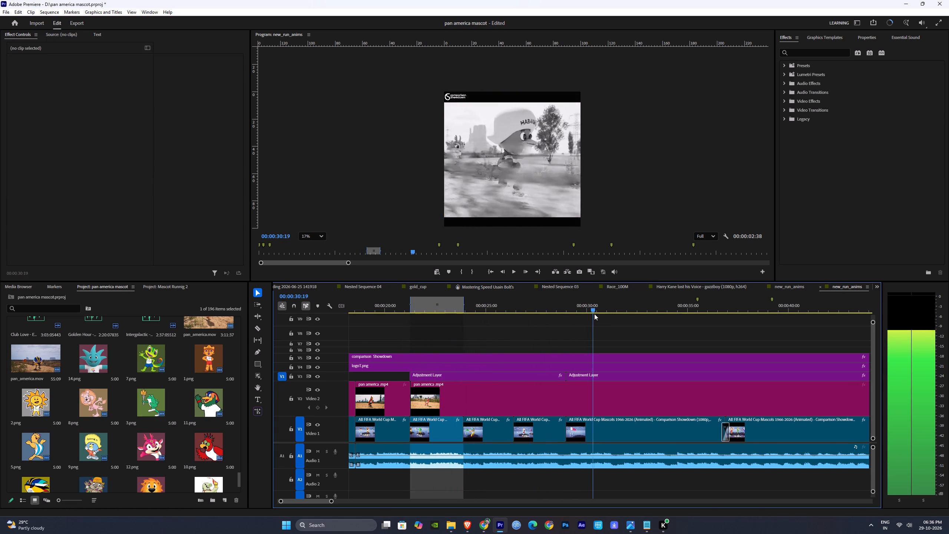
pyautogui.moveTo(594, 314); pyautogui.dragTo(427, 317)
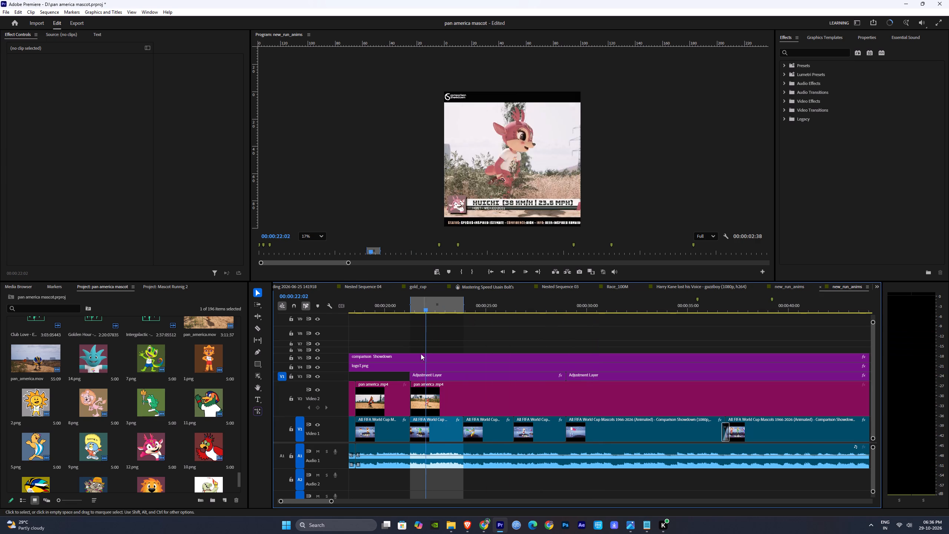
pyautogui.press('space')
pyautogui.moveTo(333, 501); pyautogui.dragTo(351, 498)
pyautogui.keyDown('alt'); pyautogui.scroll(3, 685, 434); pyautogui.keyUp('alt')
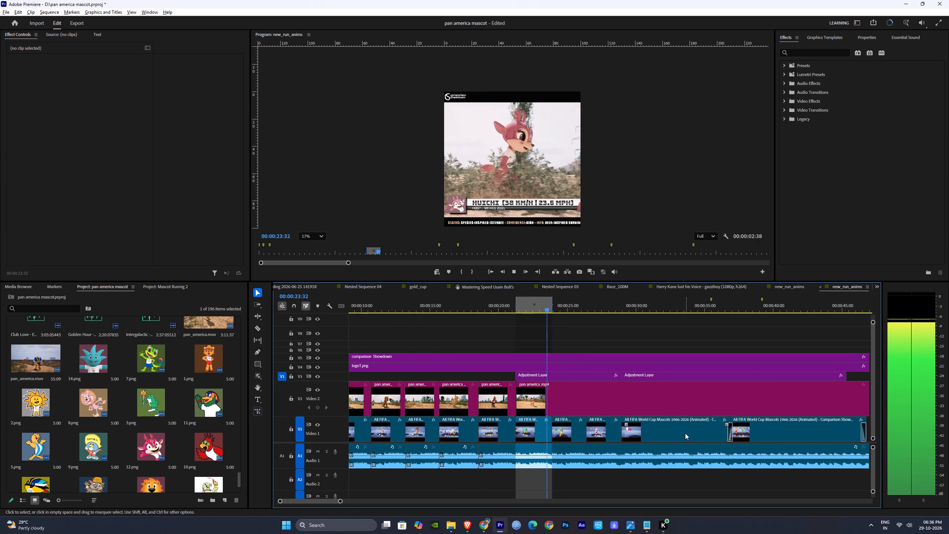
pyautogui.keyDown('alt'); pyautogui.scroll(3, 685, 433); pyautogui.keyUp('alt')
pyautogui.keyDown('alt'); pyautogui.scroll(2, 565, 404); pyautogui.keyUp('alt')
pyautogui.moveTo(520, 302); pyautogui.dragTo(629, 306)
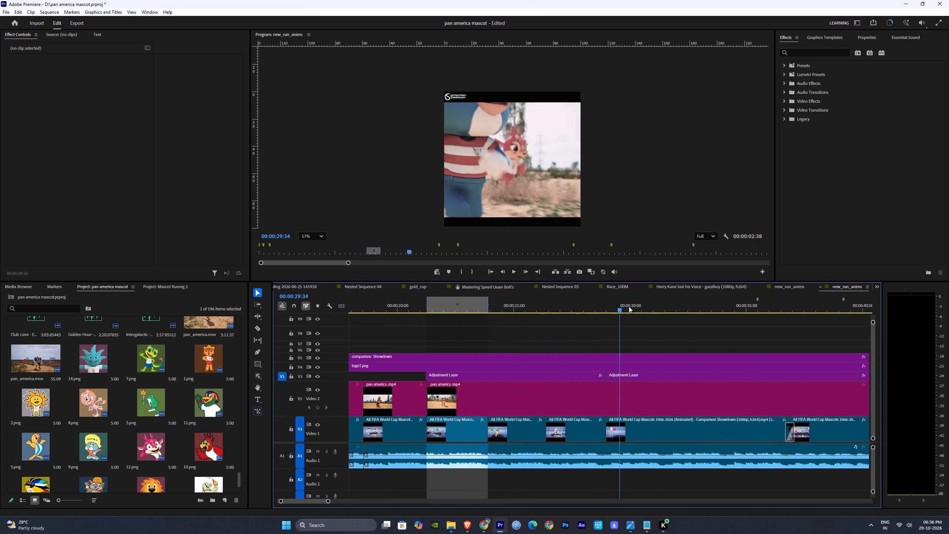
pyautogui.moveTo(629, 306); pyautogui.dragTo(689, 311)
pyautogui.moveTo(327, 502); pyautogui.dragTo(378, 498)
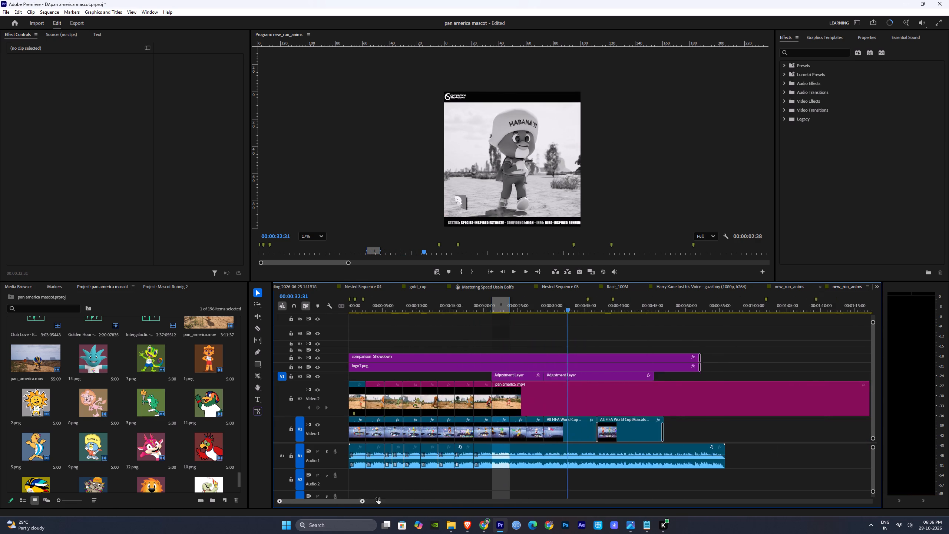
pyautogui.moveTo(378, 498); pyautogui.dragTo(401, 496)
pyautogui.moveTo(442, 310); pyautogui.dragTo(464, 314)
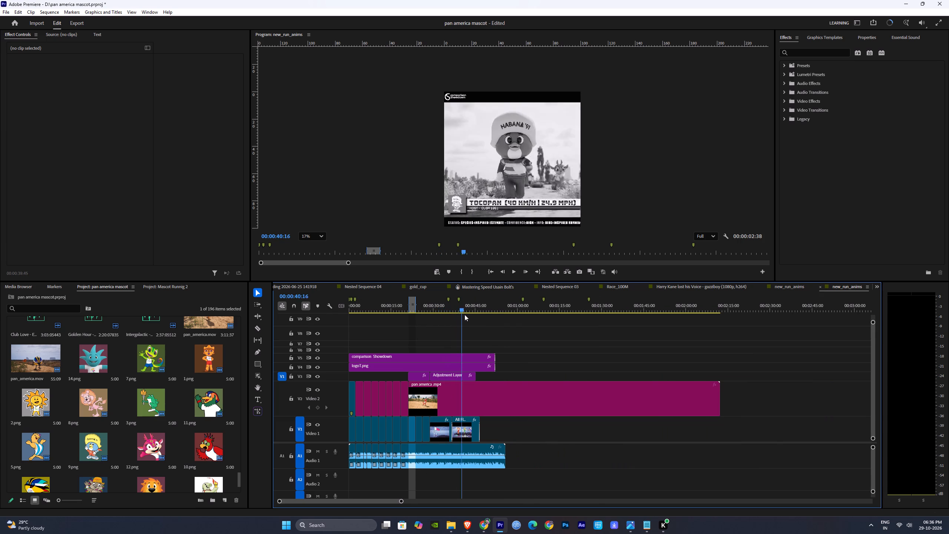
pyautogui.moveTo(464, 314); pyautogui.dragTo(525, 324)
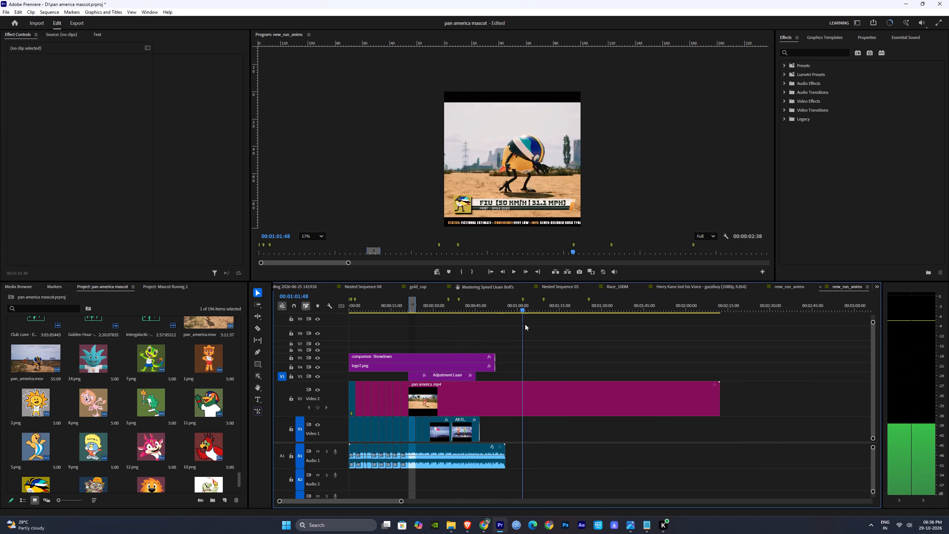
pyautogui.moveTo(525, 324); pyautogui.dragTo(638, 340)
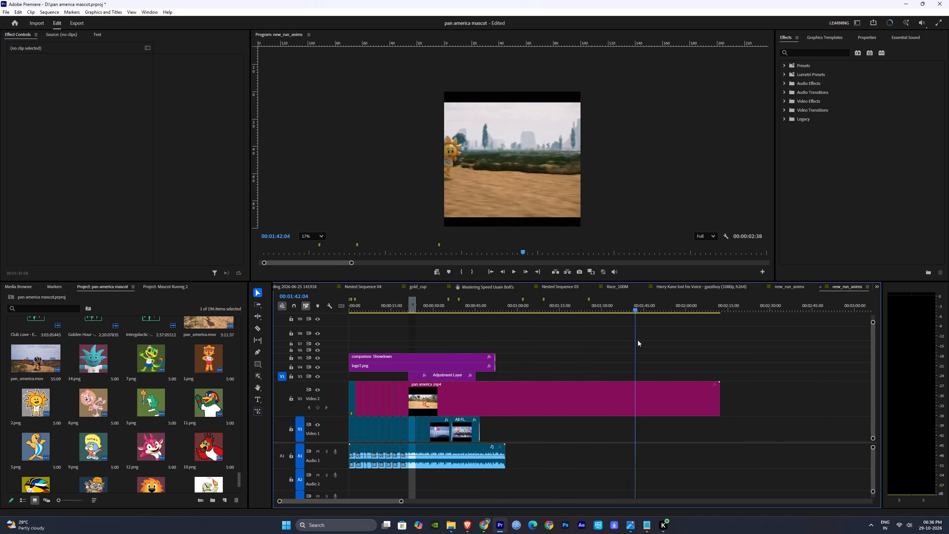
pyautogui.moveTo(638, 340); pyautogui.dragTo(409, 350)
# Play the Huichi run and split the Video 2 footage at about 00:00:23:51, in line with the start of the next Video 1 clip.
pyautogui.press('space')
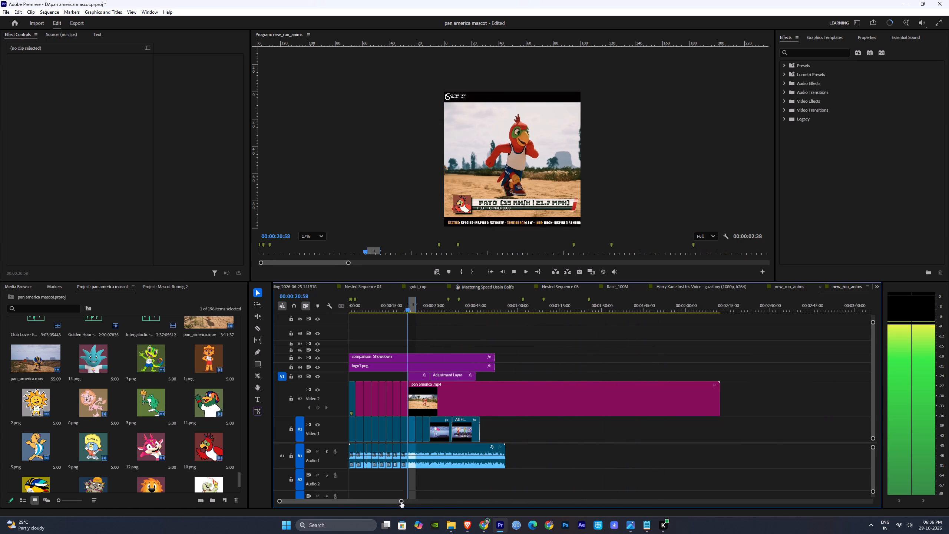
pyautogui.moveTo(401, 502); pyautogui.dragTo(335, 500)
pyautogui.keyDown('alt'); pyautogui.scroll(12, 575, 415); pyautogui.keyUp('alt')
pyautogui.press('space')
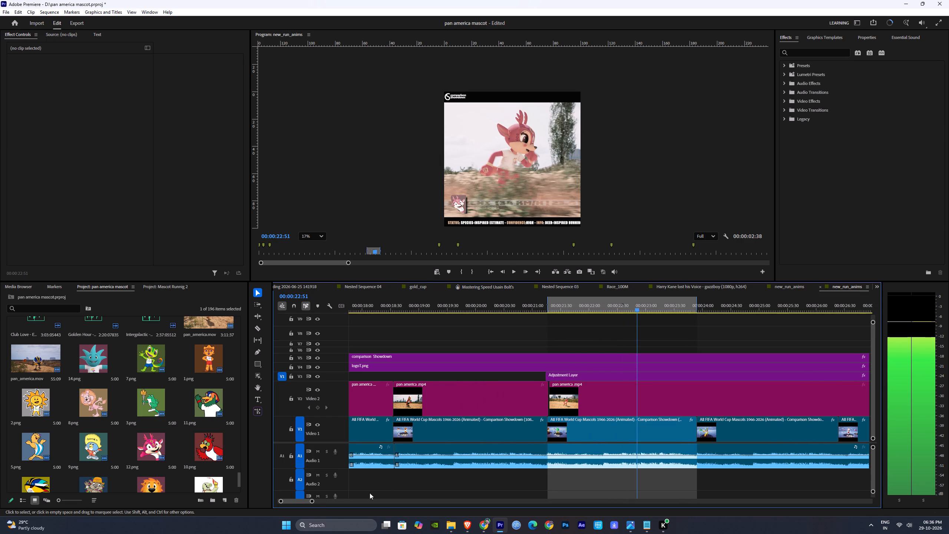
pyautogui.moveTo(312, 502); pyautogui.dragTo(366, 500)
pyautogui.keyDown('alt'); pyautogui.scroll(7, 557, 431); pyautogui.keyUp('alt')
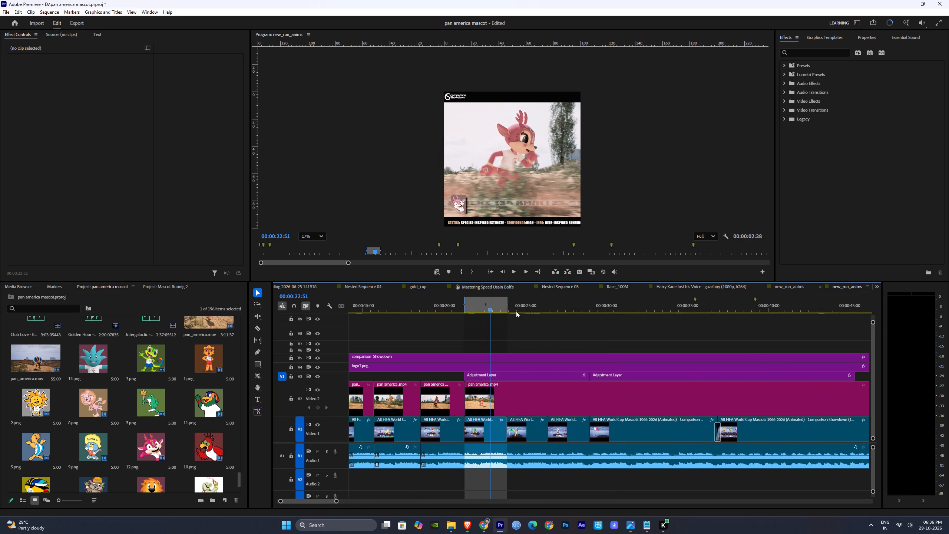
pyautogui.moveTo(490, 307); pyautogui.dragTo(507, 317)
pyautogui.press('c')
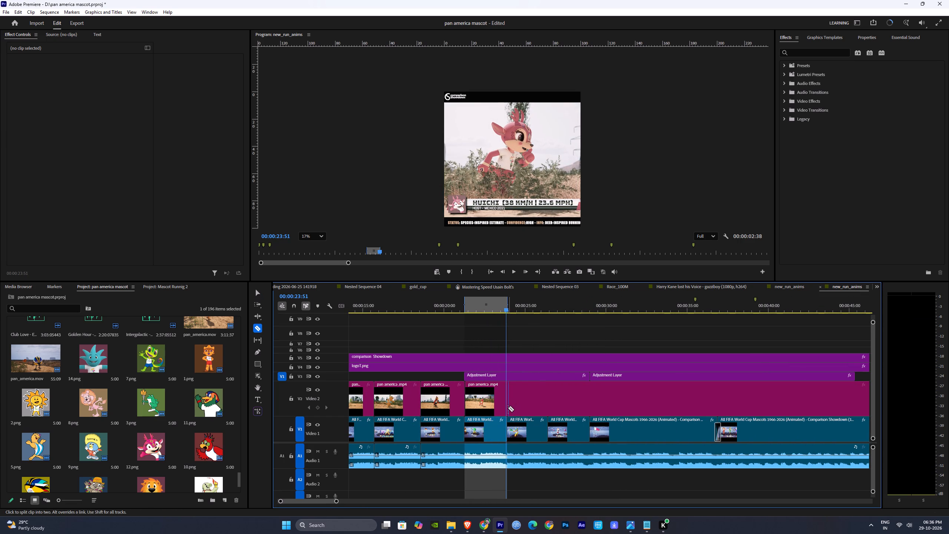
pyautogui.click(507, 407)
pyautogui.press('v')
# Split the Video 2 footage at about 00:00:31:32, delete its opening section, and butt the Tocopan footage against the Huichi clip.
pyautogui.moveTo(507, 309); pyautogui.dragTo(675, 331)
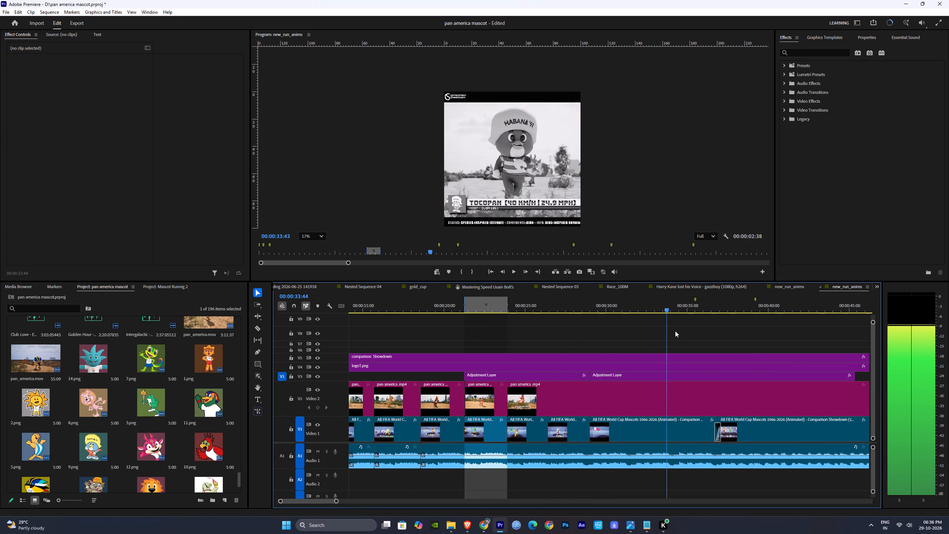
pyautogui.moveTo(675, 331); pyautogui.dragTo(662, 333)
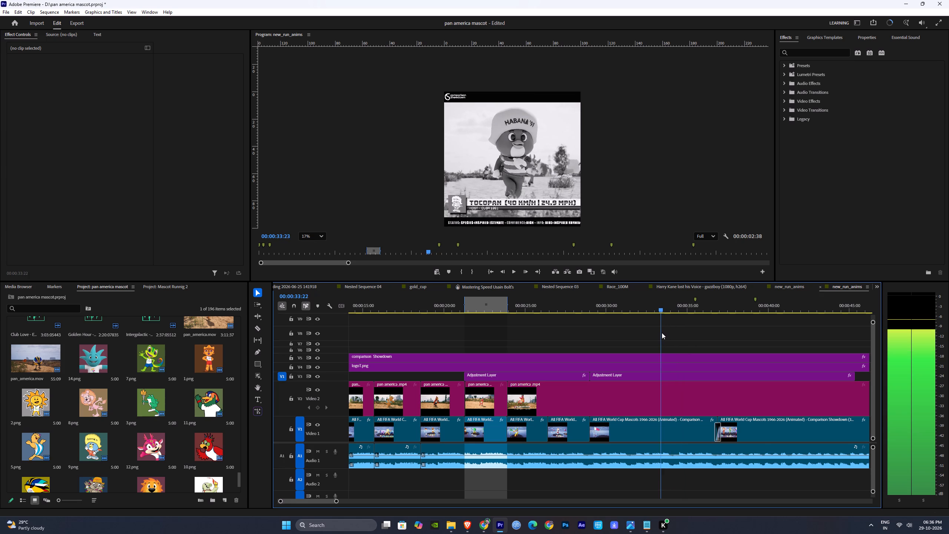
pyautogui.moveTo(662, 333); pyautogui.dragTo(632, 336)
pyautogui.press('c')
pyautogui.click(631, 397)
pyautogui.press('v')
pyautogui.click(590, 402)
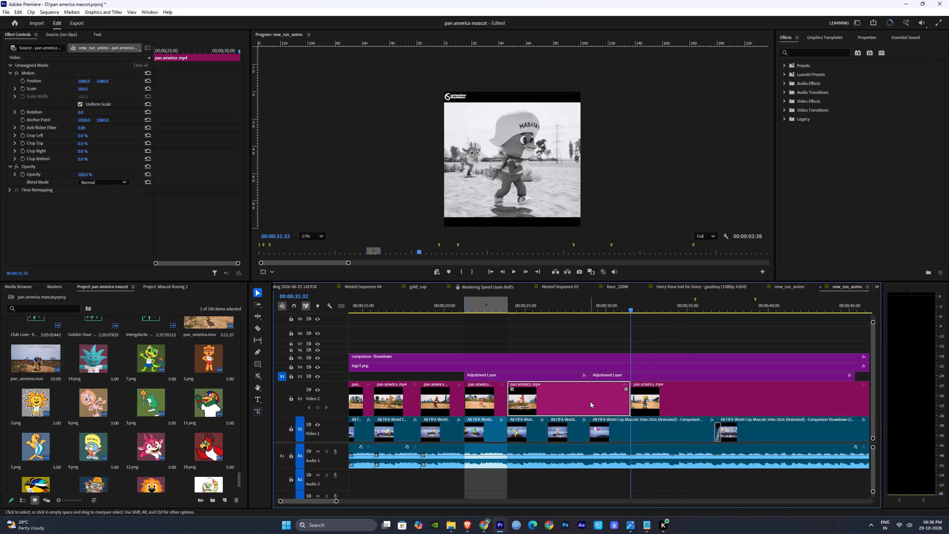
pyautogui.press('Delete')
pyautogui.moveTo(700, 402); pyautogui.dragTo(576, 402)
# Play the end of the Huichi clip on Video 2 to check its join with the Tocopan footage.
pyautogui.click(503, 307)
pyautogui.press('space')
pyautogui.press('space')
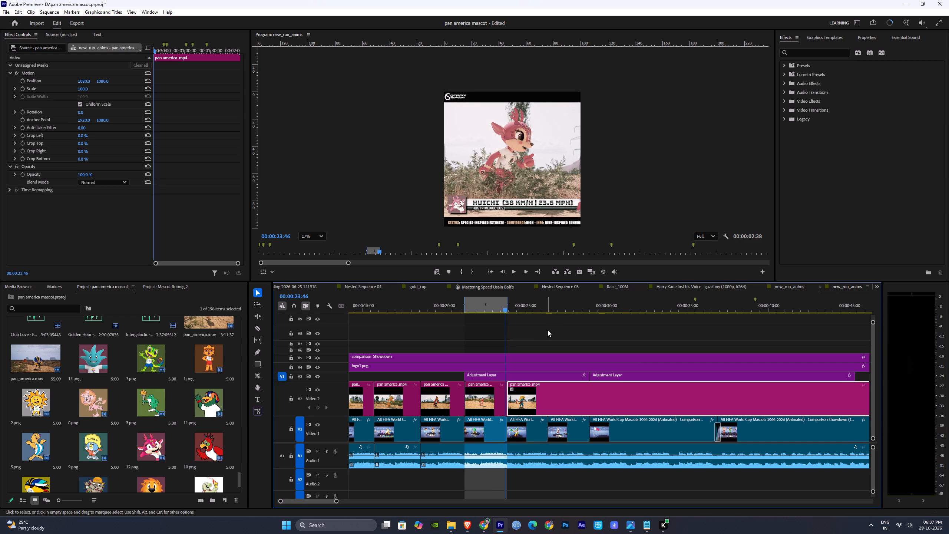
# Play the Tocopan run and split the Video 2 footage at about 00:00:26, in line with the start of the next Video 1 clip.
pyautogui.press('space')
pyautogui.keyDown('alt'); pyautogui.scroll(3, 594, 340); pyautogui.keyUp('alt')
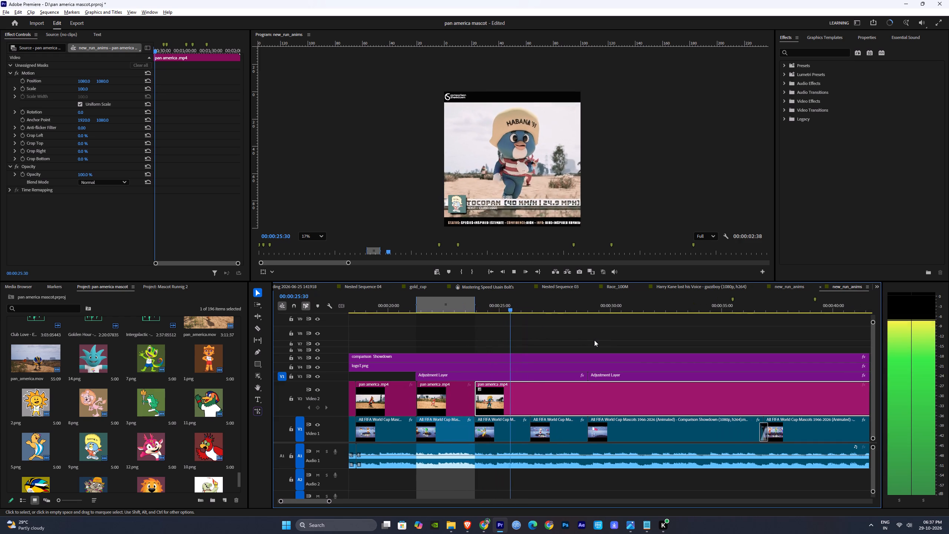
pyautogui.press('space')
pyautogui.click(595, 334)
pyautogui.press('c')
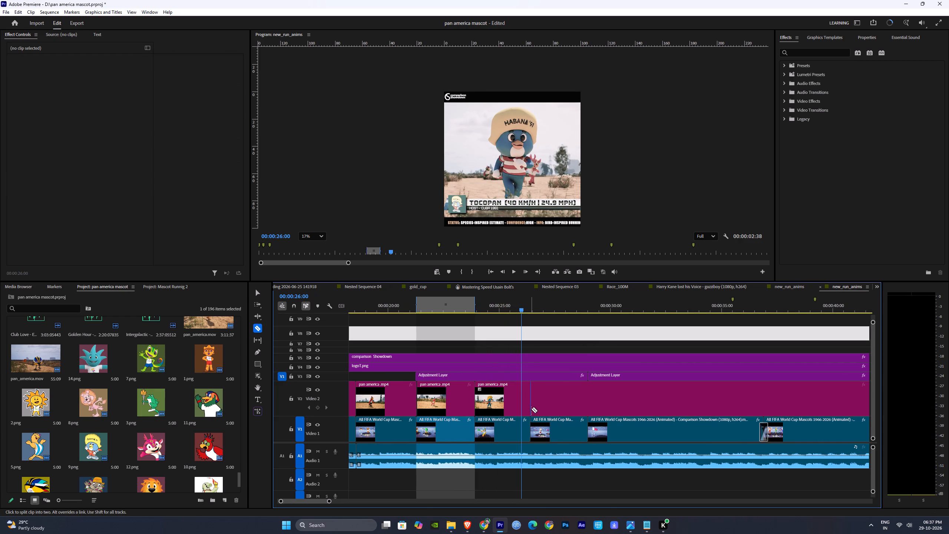
pyautogui.click(531, 409)
pyautogui.press('v')
pyautogui.click(528, 325)
# Skim the Video 2 footage after the Tocopan split, out to about 00:00:32, to examine where the next mascot's run begins.
pyautogui.press('space')
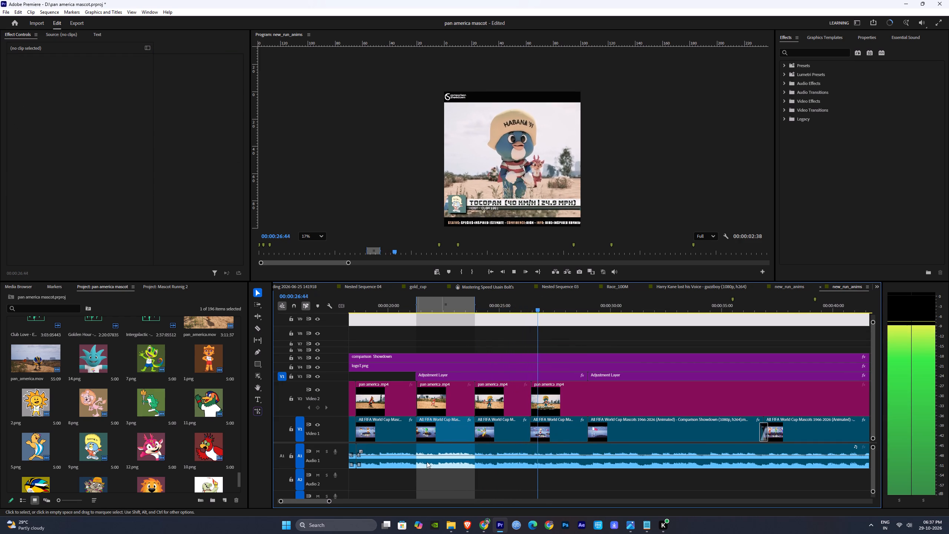
pyautogui.press('space')
pyautogui.moveTo(328, 502); pyautogui.dragTo(406, 498)
pyautogui.keyDown('alt'); pyautogui.scroll(7, 426, 393); pyautogui.keyUp('alt')
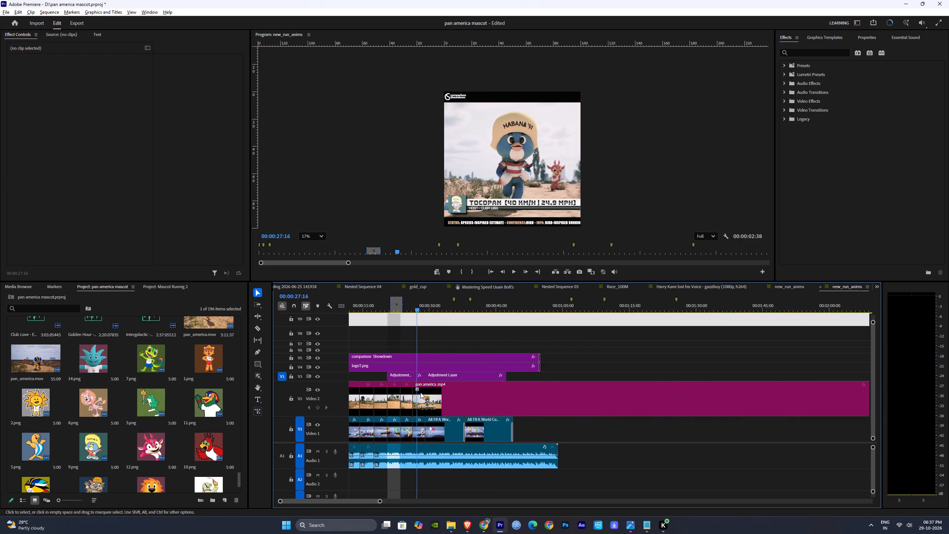
pyautogui.keyDown('alt'); pyautogui.scroll(5, 420, 392); pyautogui.keyUp('alt')
pyautogui.moveTo(414, 307); pyautogui.dragTo(457, 314)
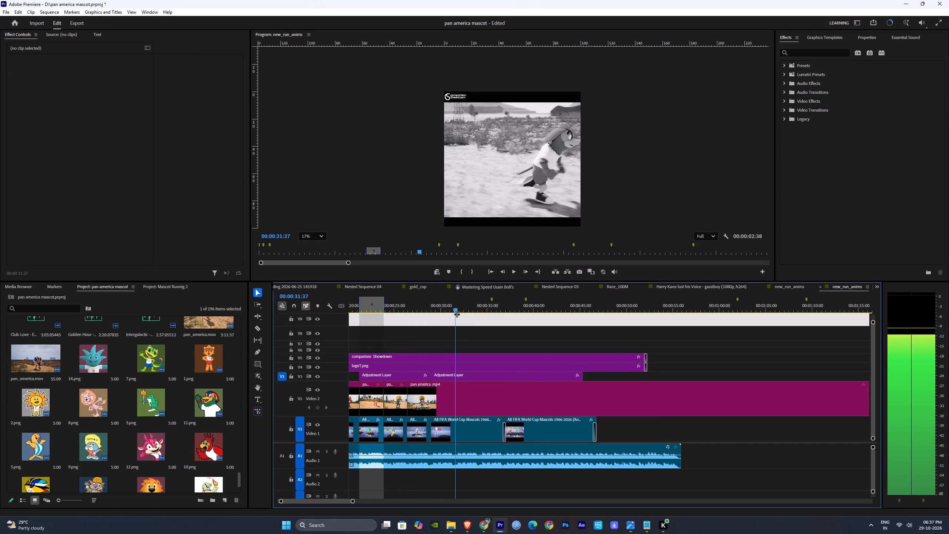
pyautogui.moveTo(457, 314); pyautogui.dragTo(463, 316)
pyautogui.moveTo(426, 317); pyautogui.dragTo(432, 317)
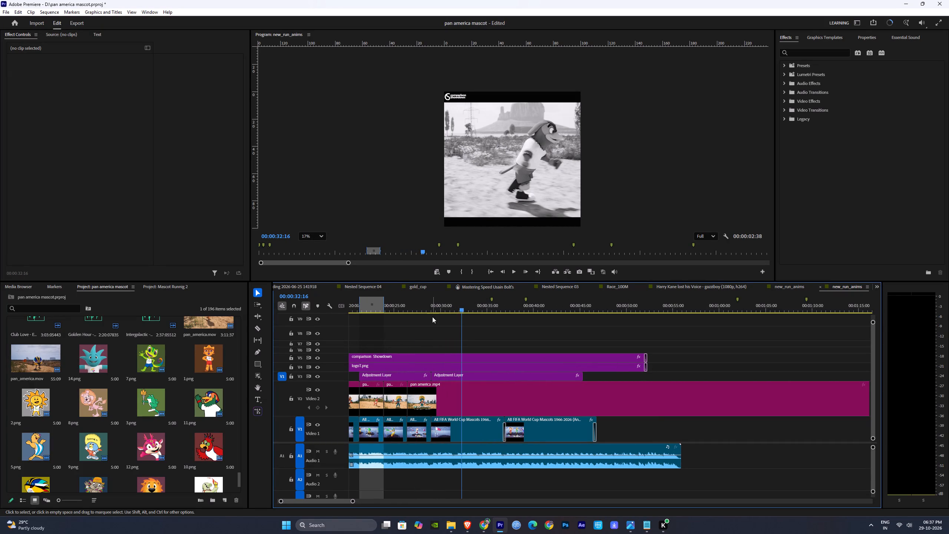
pyautogui.click(430, 309)
# Save the project.
pyautogui.hotkey('ctrl', 's')
# Replay the Tocopan run on Video 2 and the footage following it to examine where the surplus section ends.
pyautogui.press('space')
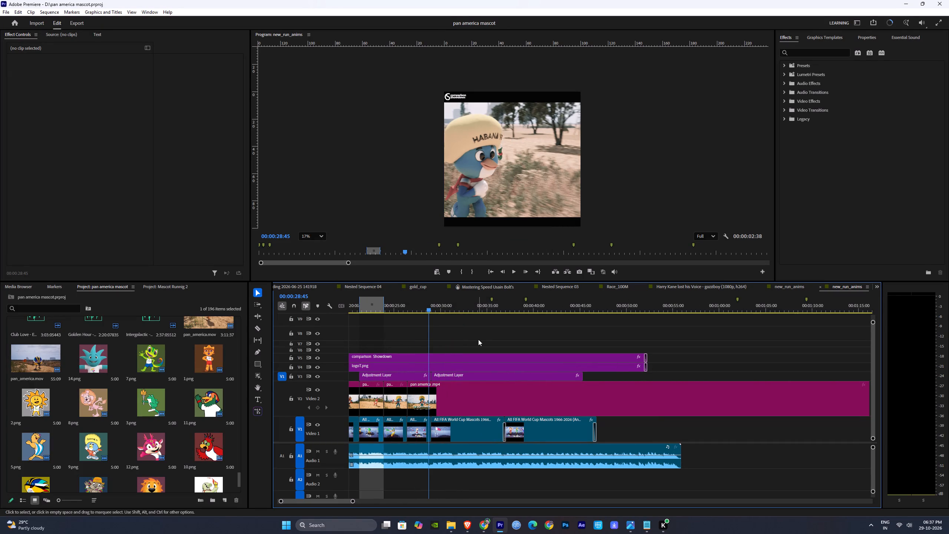
pyautogui.click(426, 306)
pyautogui.press('space')
pyautogui.keyDown('alt'); pyautogui.scroll(7, 445, 351); pyautogui.keyUp('alt')
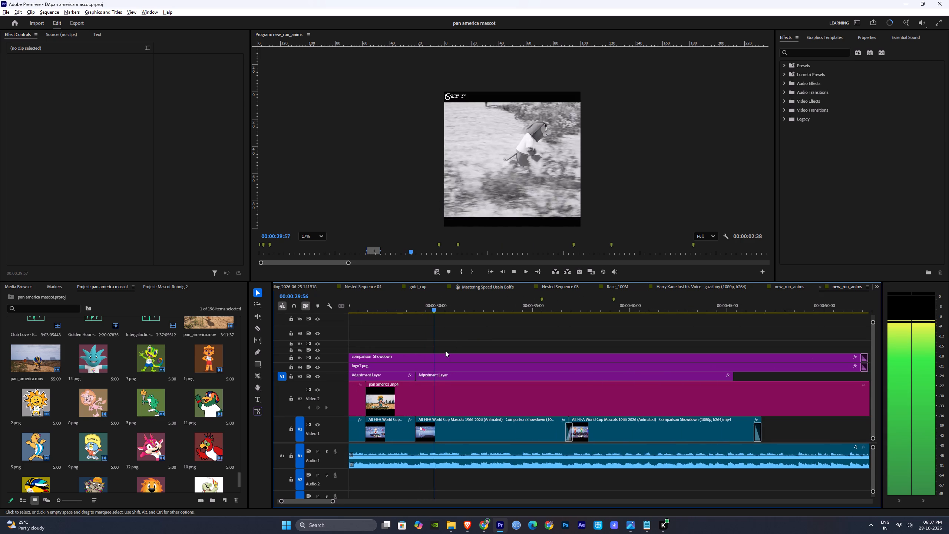
pyautogui.moveTo(411, 305); pyautogui.dragTo(407, 304)
pyautogui.press('space')
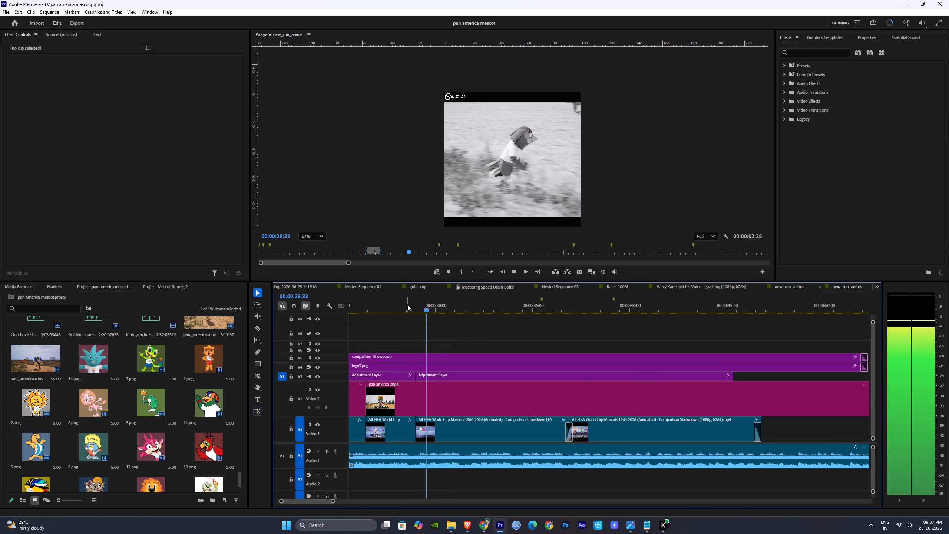
pyautogui.moveTo(407, 304); pyautogui.dragTo(368, 303)
pyautogui.press('space')
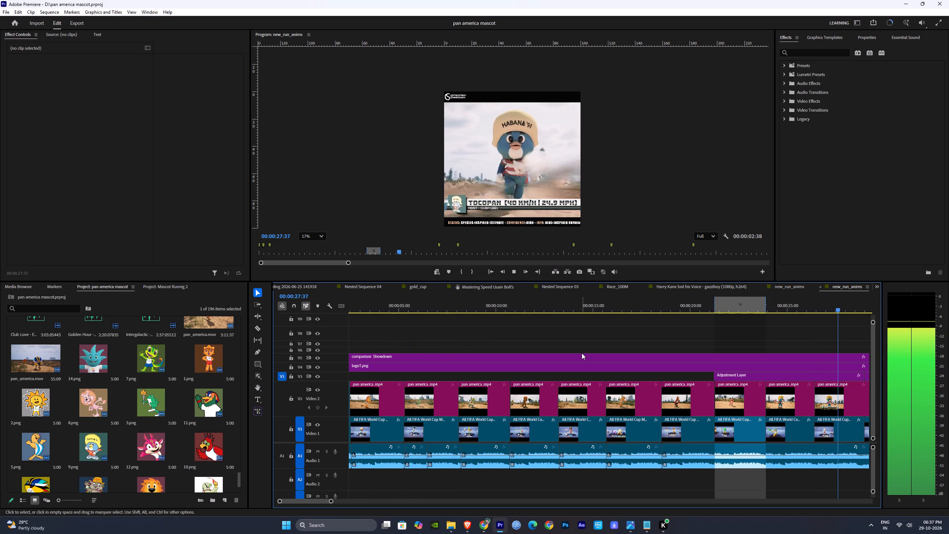
pyautogui.moveTo(334, 500); pyautogui.dragTo(344, 503)
pyautogui.moveTo(586, 300); pyautogui.dragTo(568, 307)
pyautogui.press('space')
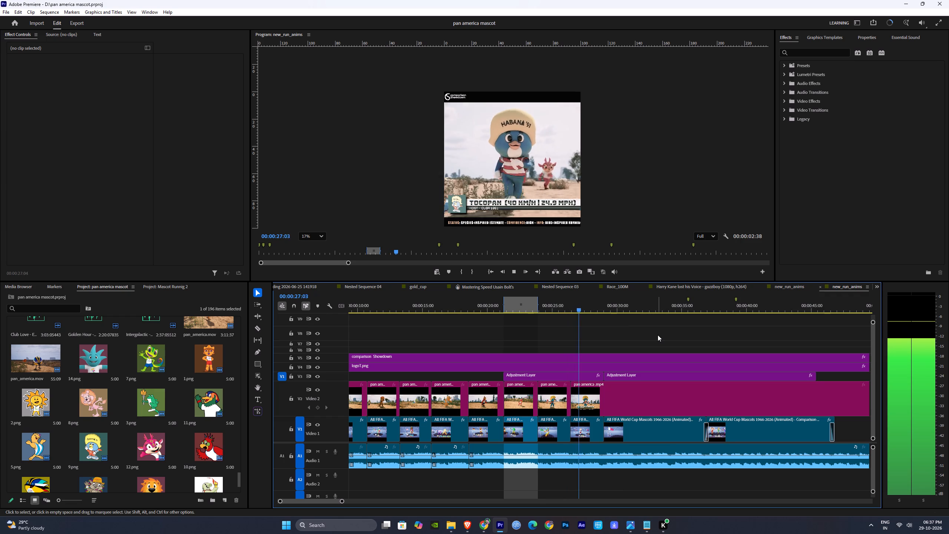
pyautogui.moveTo(573, 304); pyautogui.dragTo(557, 305)
pyautogui.press('space')
pyautogui.keyDown('alt'); pyautogui.scroll(5, 667, 395); pyautogui.keyUp('alt')
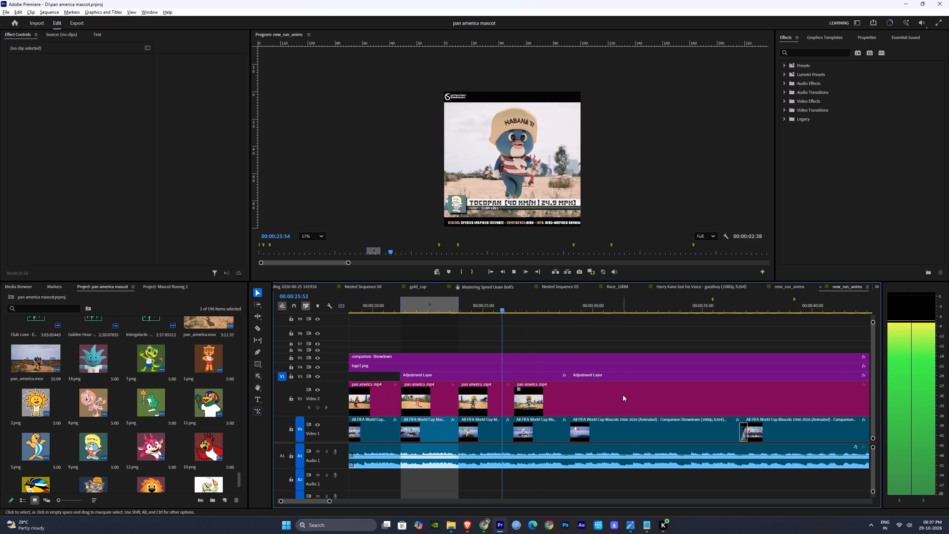
pyautogui.press('space')
# Split the Video 2 footage at 00:00:28:33, delete the surplus Tocopan section before it, and butt the remaining footage against the Tocopan clip.
pyautogui.moveTo(531, 307); pyautogui.dragTo(543, 309)
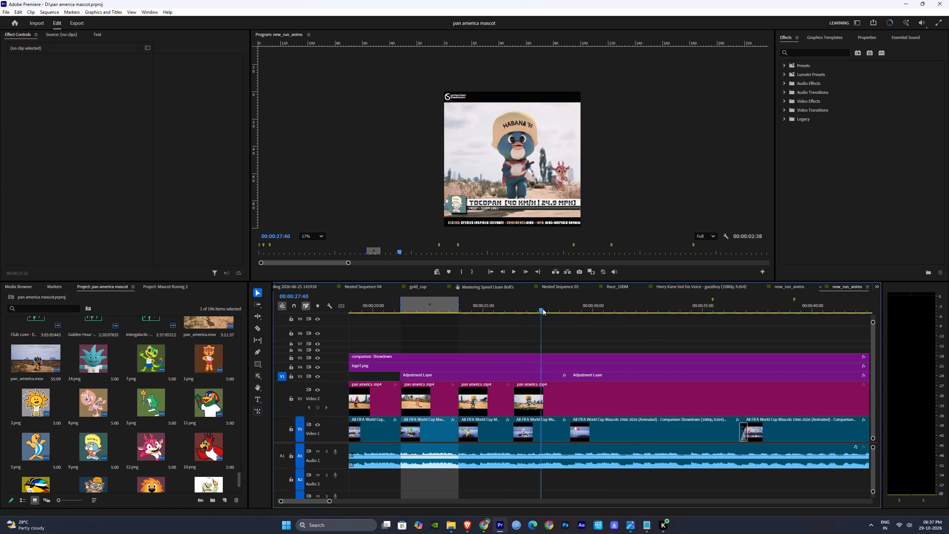
pyautogui.moveTo(543, 309); pyautogui.dragTo(562, 317)
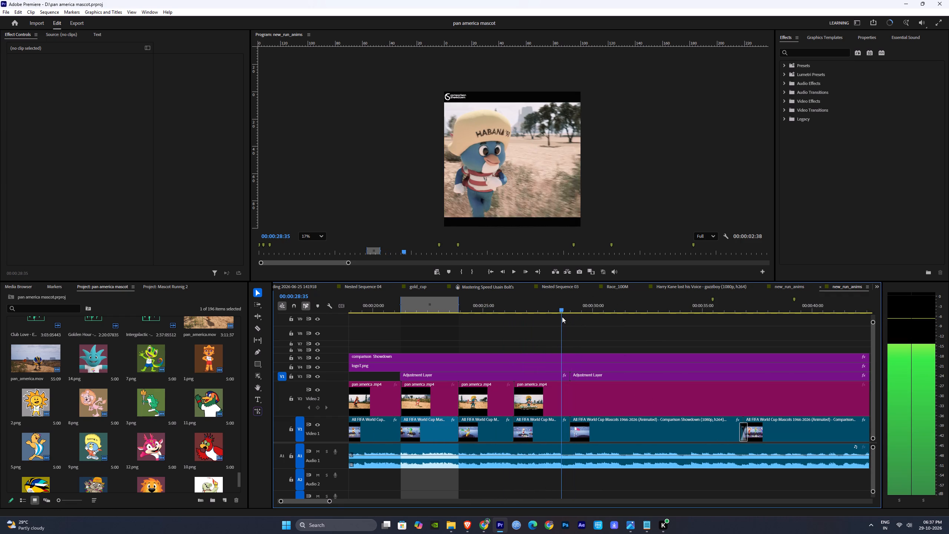
pyautogui.moveTo(562, 317); pyautogui.dragTo(561, 317)
pyautogui.press('c')
pyautogui.click(561, 397)
pyautogui.press('v')
pyautogui.click(529, 405)
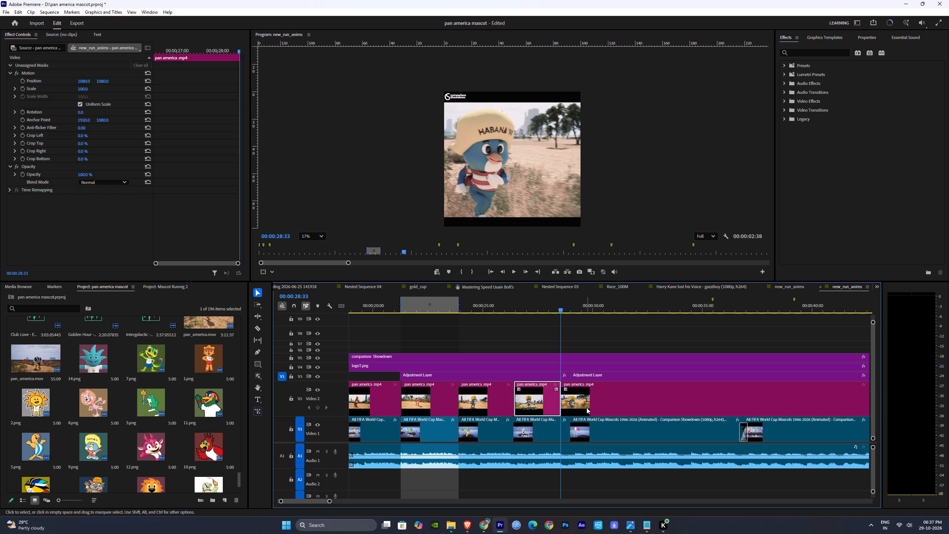
pyautogui.press('Delete')
pyautogui.moveTo(628, 406); pyautogui.dragTo(581, 398)
# Play the end of the Tocopan clip on Video 2 to check its join with the Lorita footage.
pyautogui.click(506, 301)
pyautogui.press('space')
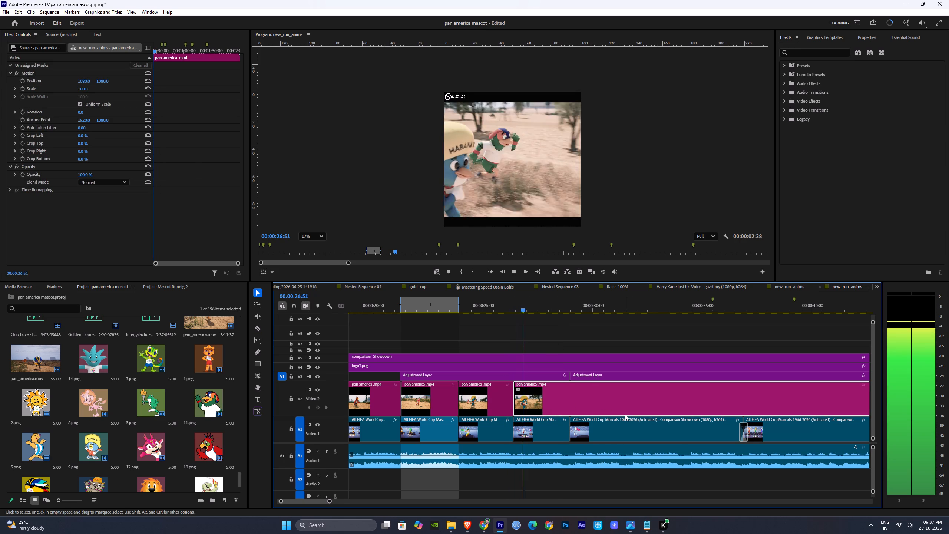
pyautogui.press('space')
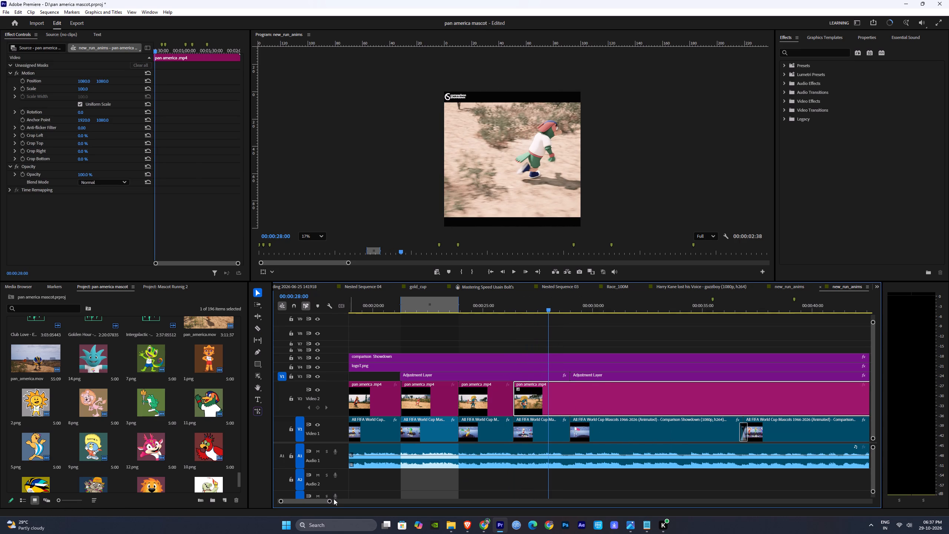
pyautogui.moveTo(331, 501); pyautogui.dragTo(354, 498)
pyautogui.keyDown('alt'); pyautogui.scroll(7, 716, 437); pyautogui.keyUp('alt')
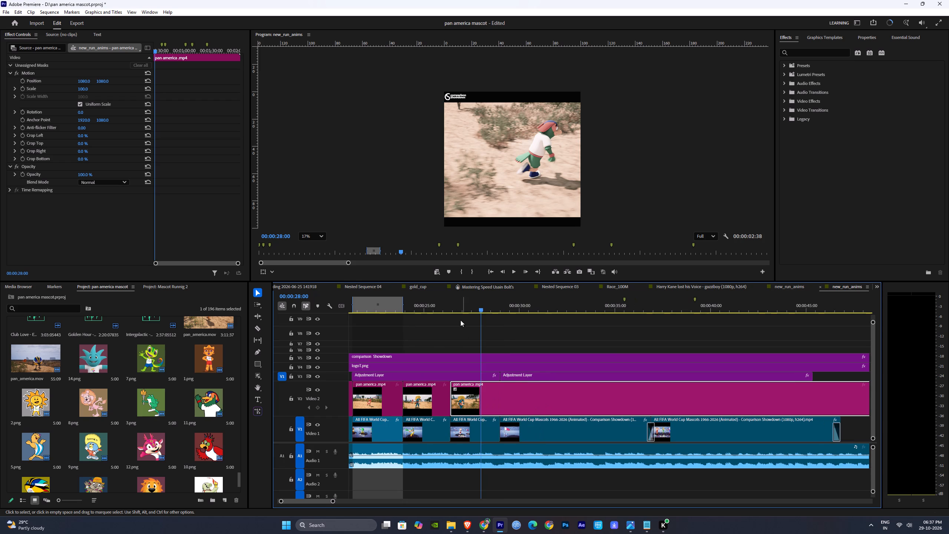
pyautogui.moveTo(463, 307); pyautogui.dragTo(444, 307)
pyautogui.press('space')
# Play the Lorita footage on Video 2 through to about 00:00:36 to examine her run and the footage following it.
pyautogui.click(526, 340)
pyautogui.click(548, 338)
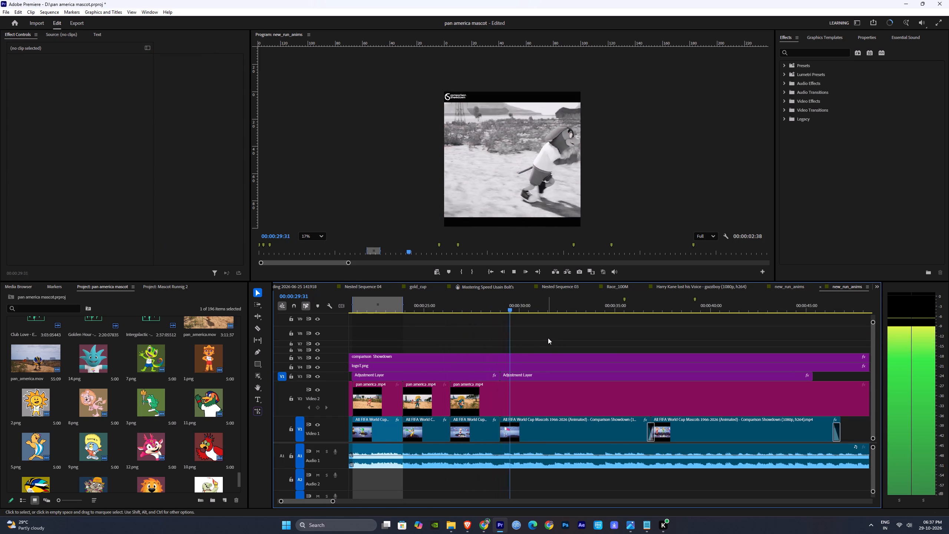
pyautogui.moveTo(333, 499); pyautogui.dragTo(335, 499)
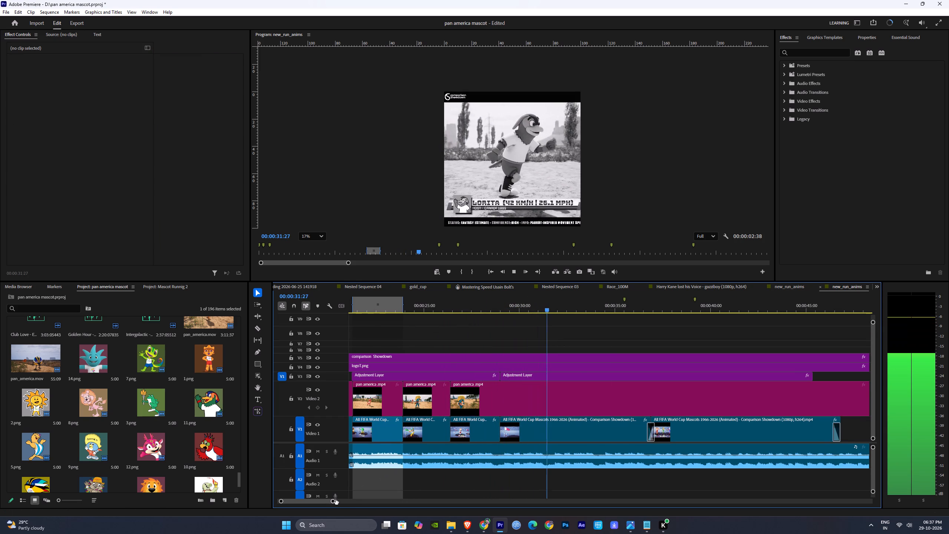
pyautogui.moveTo(335, 499); pyautogui.dragTo(354, 499)
pyautogui.keyDown('alt'); pyautogui.scroll(3, 663, 455); pyautogui.keyUp('alt')
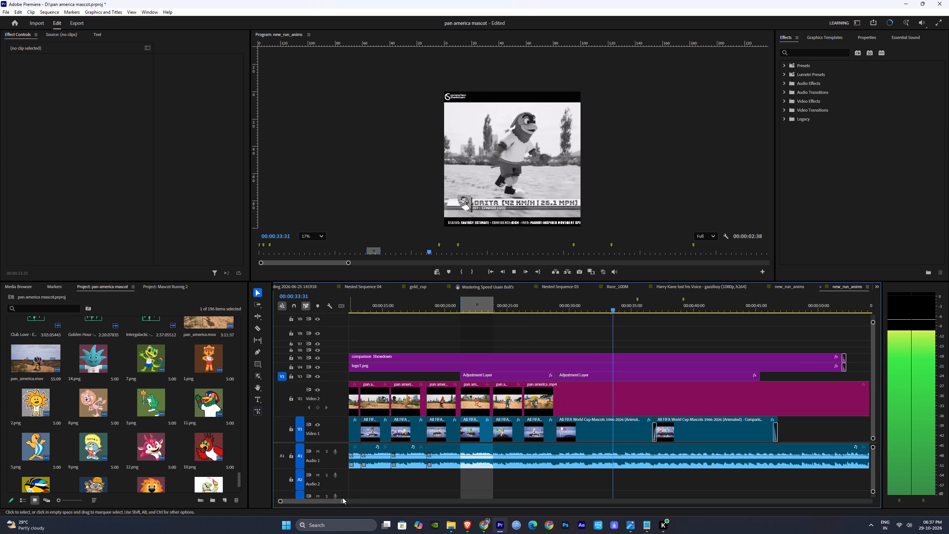
pyautogui.press('space')
pyautogui.moveTo(345, 500); pyautogui.dragTo(393, 500)
pyautogui.press('space')
pyautogui.keyDown('alt'); pyautogui.scroll(6, 453, 402); pyautogui.keyUp('alt')
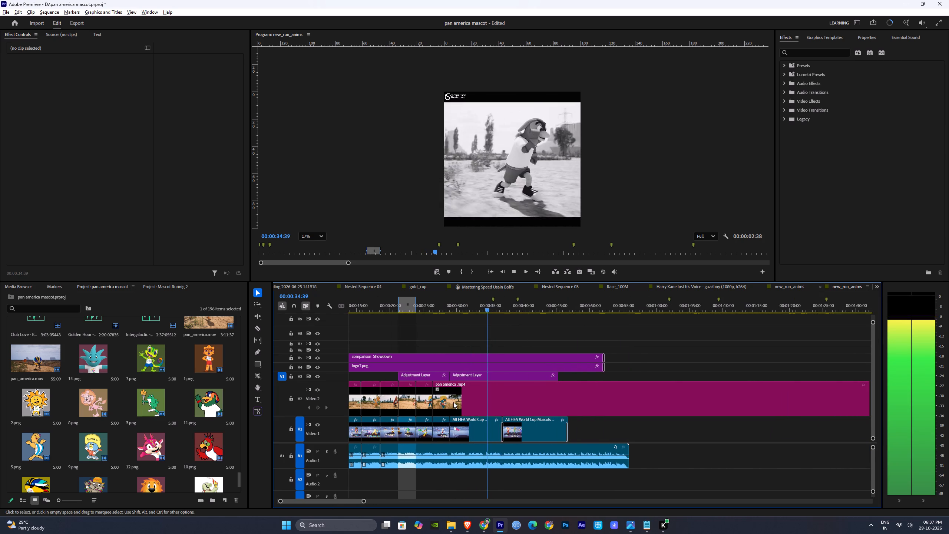
pyautogui.keyDown('alt'); pyautogui.scroll(5, 453, 402); pyautogui.keyUp('alt')
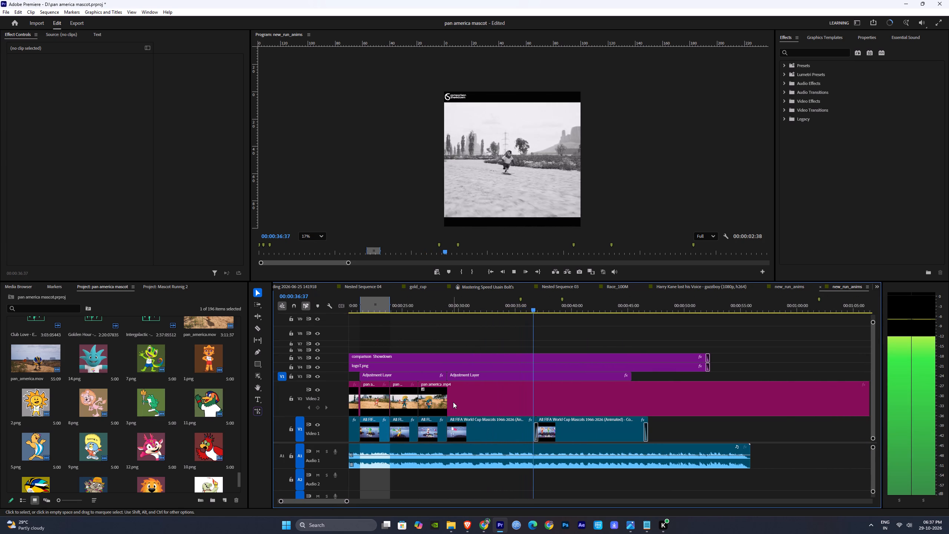
pyautogui.press('space')
# Replay Video 2 from the Huichi clip at about 00:00:22 into the Lorita footage to check the clip joins.
pyautogui.moveTo(444, 304); pyautogui.dragTo(373, 307)
pyautogui.press('space')
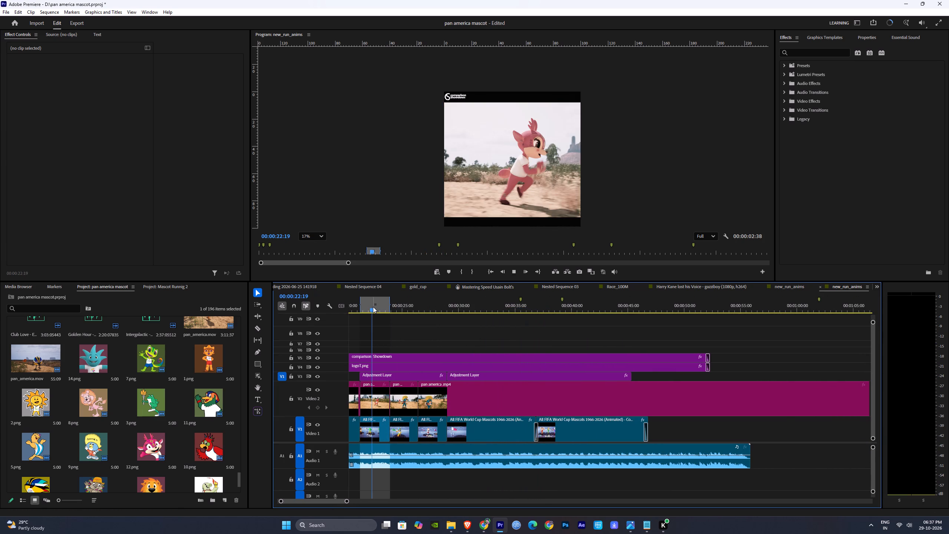
pyautogui.keyDown('alt'); pyautogui.scroll(7, 669, 386); pyautogui.keyUp('alt')
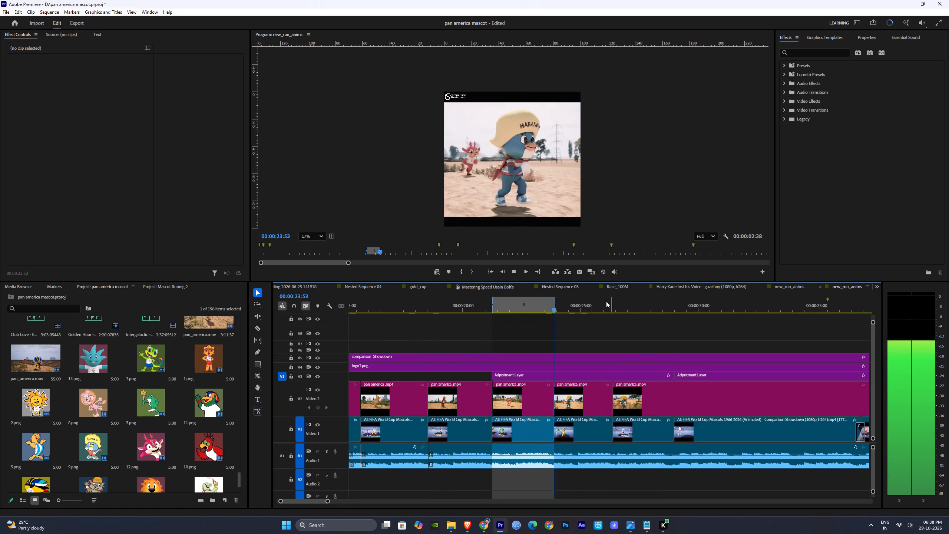
pyautogui.moveTo(604, 300); pyautogui.dragTo(611, 300)
pyautogui.press('space')
pyautogui.moveTo(327, 502); pyautogui.dragTo(374, 500)
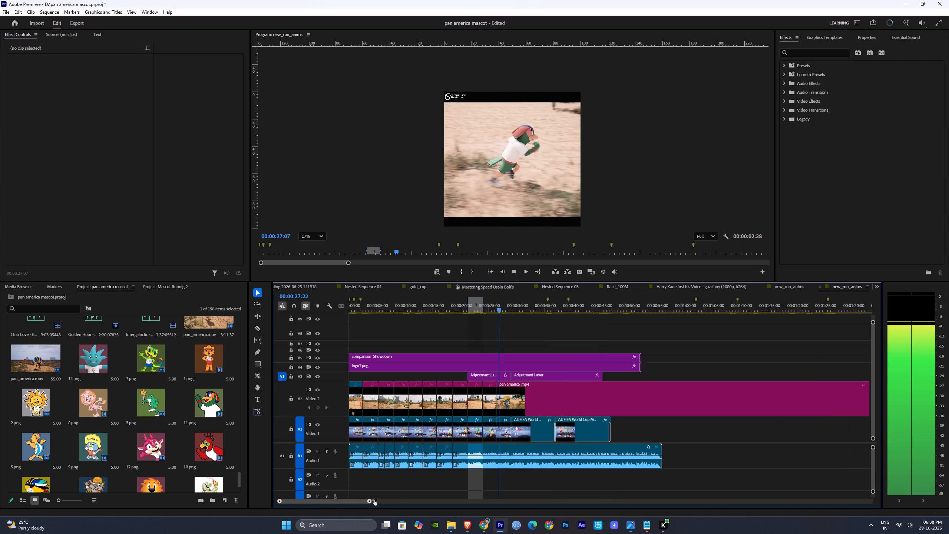
pyautogui.moveTo(374, 500); pyautogui.dragTo(375, 500)
pyautogui.keyDown('alt'); pyautogui.scroll(12, 645, 411); pyautogui.keyUp('alt')
pyautogui.press('space')
# Split the Lorita footage on Video 2 at 00:00:30:07.
pyautogui.moveTo(441, 307); pyautogui.dragTo(461, 307)
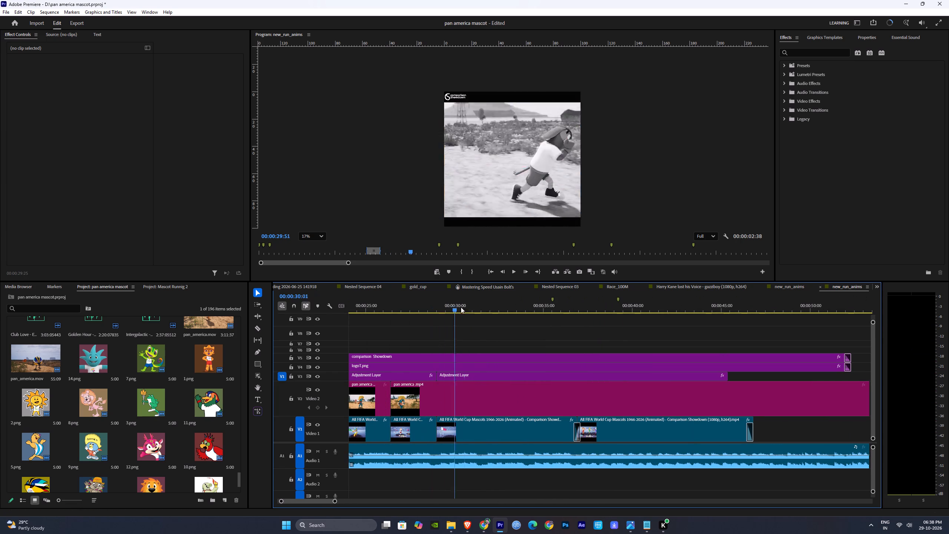
pyautogui.moveTo(461, 307); pyautogui.dragTo(470, 315)
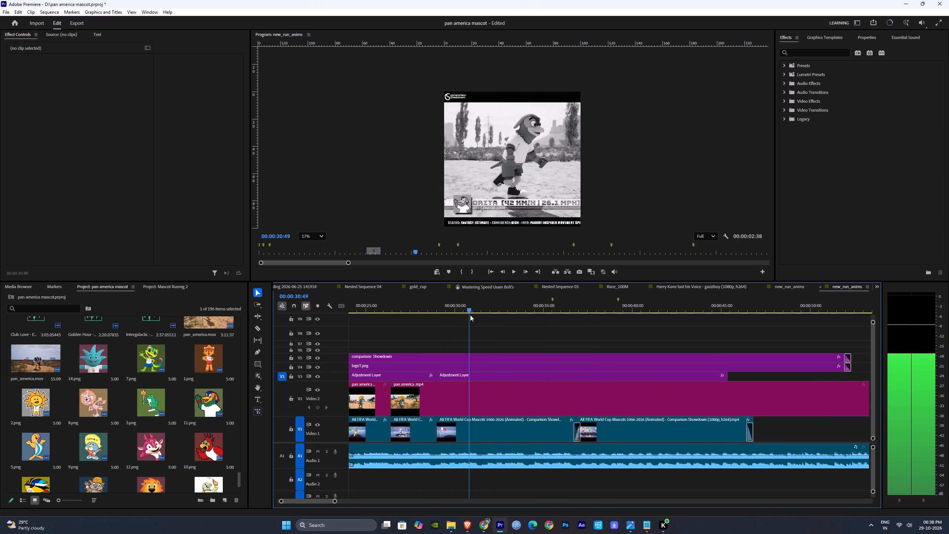
pyautogui.moveTo(470, 315); pyautogui.dragTo(458, 315)
pyautogui.press('c')
pyautogui.click(455, 395)
pyautogui.press('v')
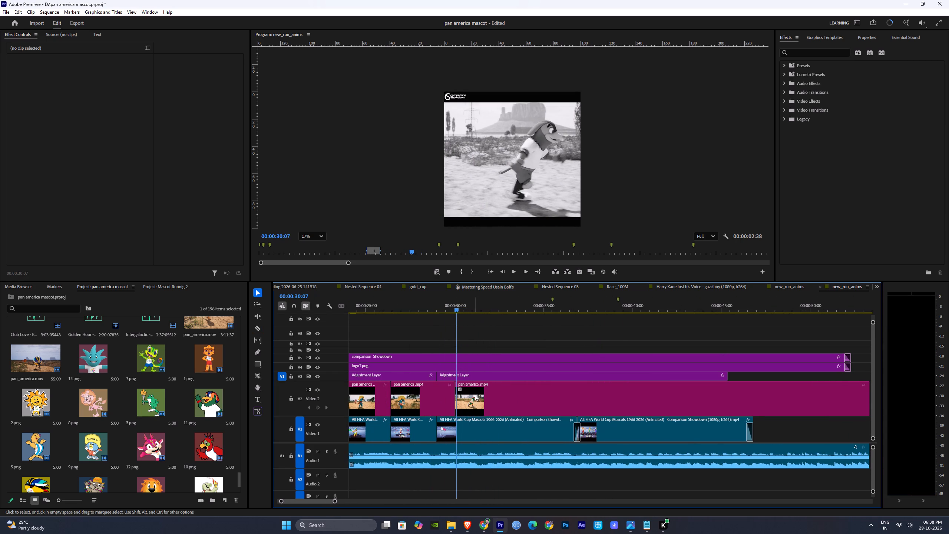
# Split the Lorita footage at 00:00:26:57, delete the section up to the following cut, and butt the remaining footage against the short opening piece.
pyautogui.moveTo(400, 307); pyautogui.dragTo(407, 312)
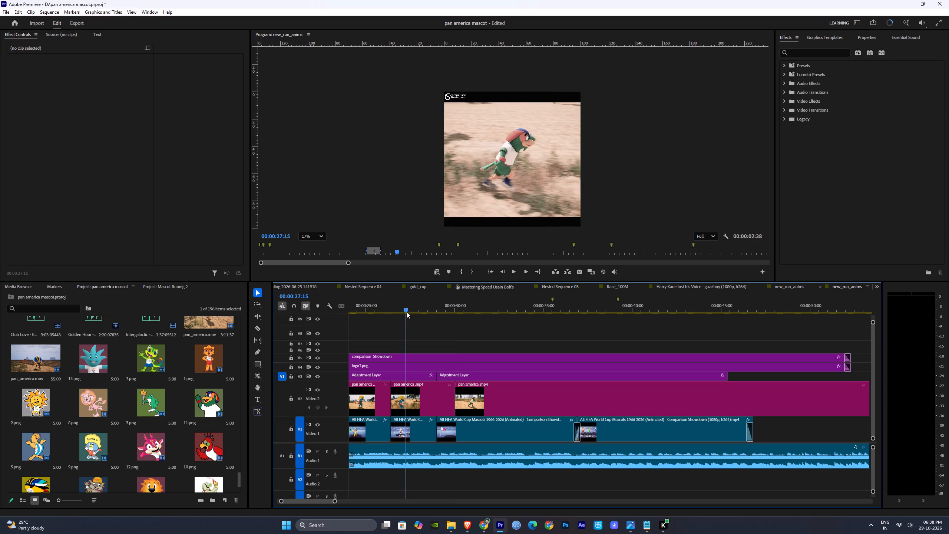
pyautogui.moveTo(407, 312); pyautogui.dragTo(401, 312)
pyautogui.press('c')
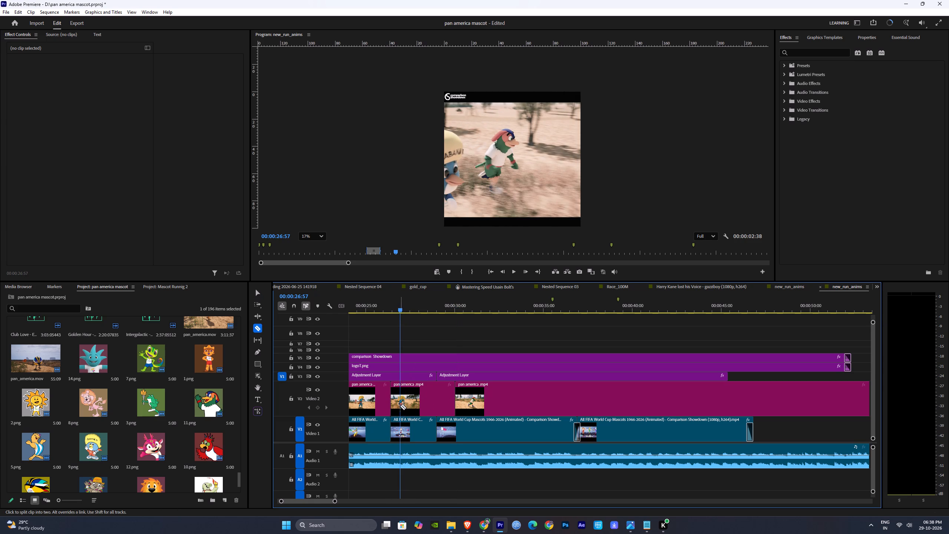
pyautogui.click(400, 406)
pyautogui.press('v')
pyautogui.click(426, 403)
pyautogui.press('Delete')
pyautogui.moveTo(496, 403); pyautogui.dragTo(444, 400)
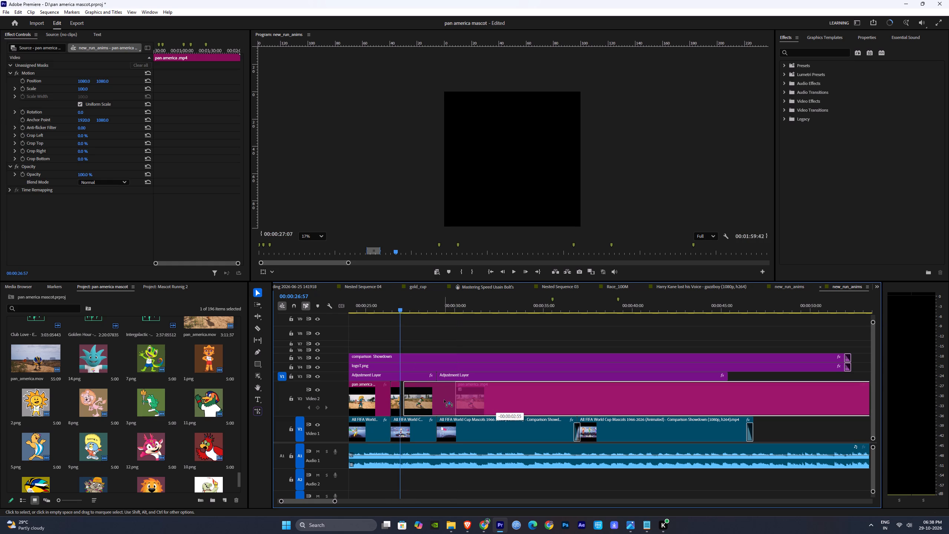
pyautogui.moveTo(444, 400); pyautogui.dragTo(441, 399)
# Play across the new Lorita join and split the Video 2 footage at about 00:00:29, in line with the start of the next Video 1 clip.
pyautogui.click(396, 309)
pyautogui.press('space')
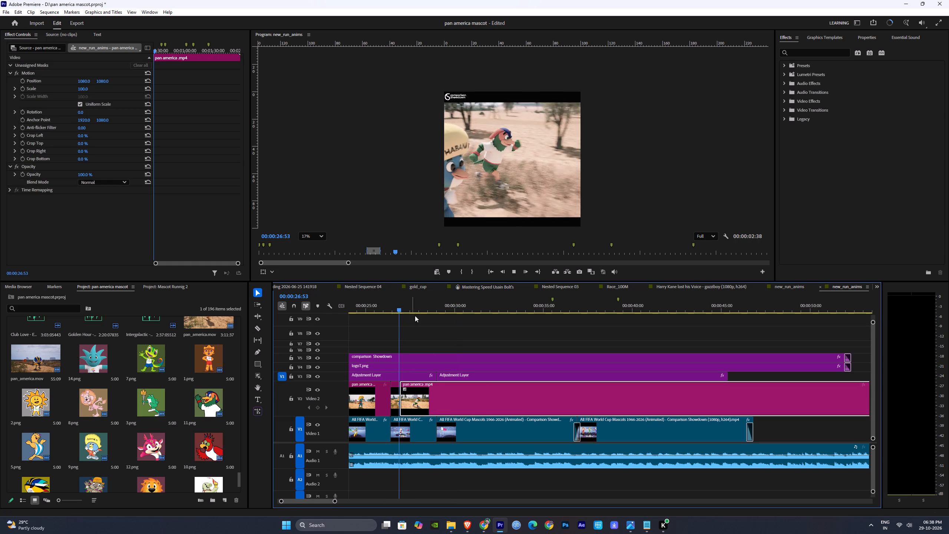
pyautogui.press('space')
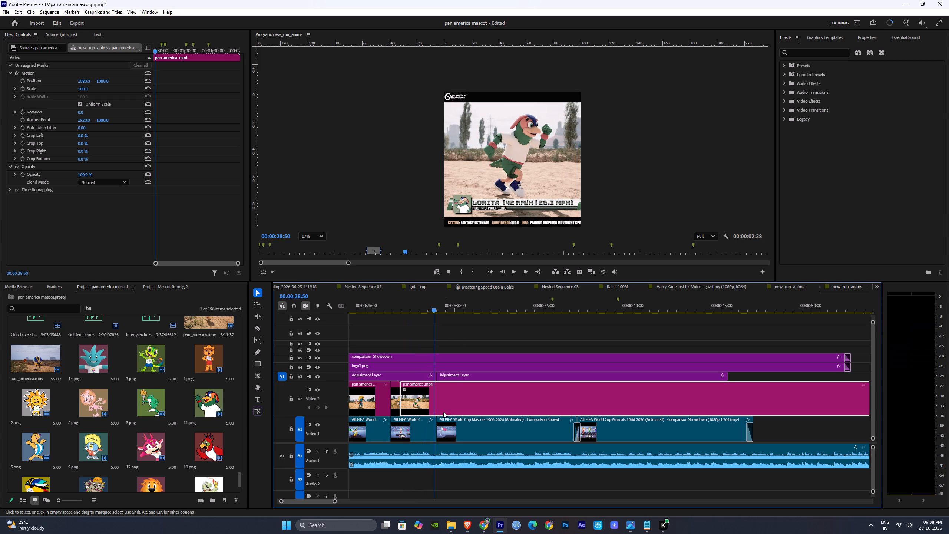
pyautogui.press('c')
pyautogui.click(436, 404)
pyautogui.press('v')
# Split the Video 2 footage at 00:00:36:31, delete the remaining Lorita section before that cut, and move the Amigo footage back against the Lorita clip.
pyautogui.moveTo(440, 305); pyautogui.dragTo(456, 304)
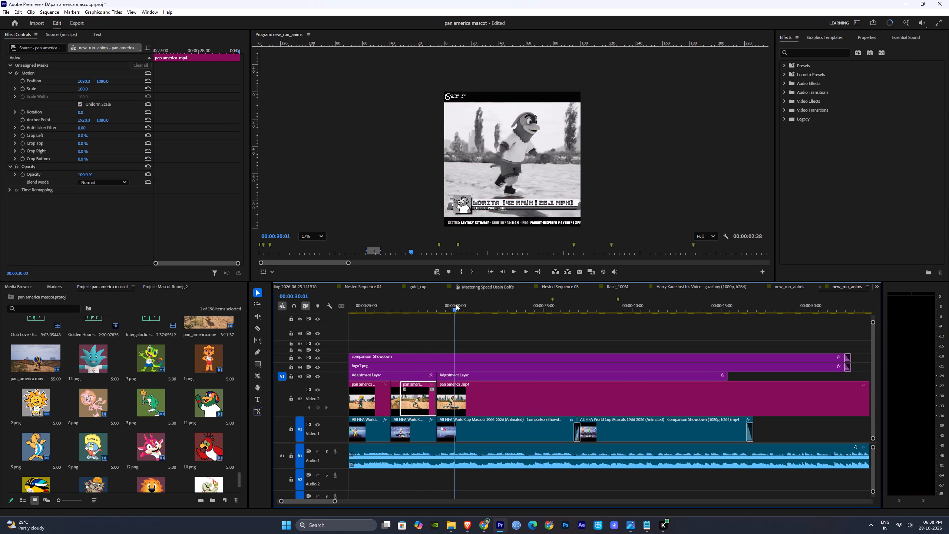
pyautogui.moveTo(456, 304); pyautogui.dragTo(456, 304)
pyautogui.press('space')
pyautogui.moveTo(470, 302); pyautogui.dragTo(433, 303)
pyautogui.press('space')
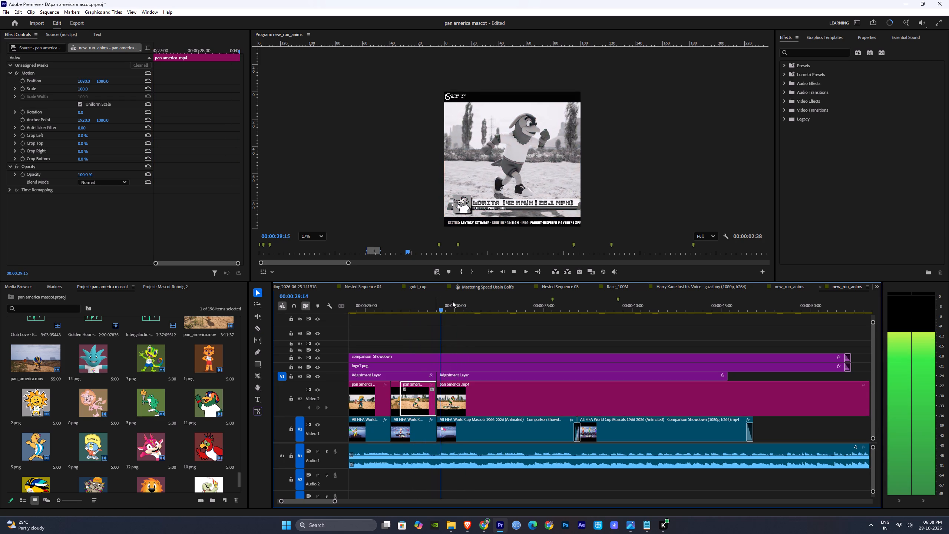
pyautogui.moveTo(450, 304); pyautogui.dragTo(582, 317)
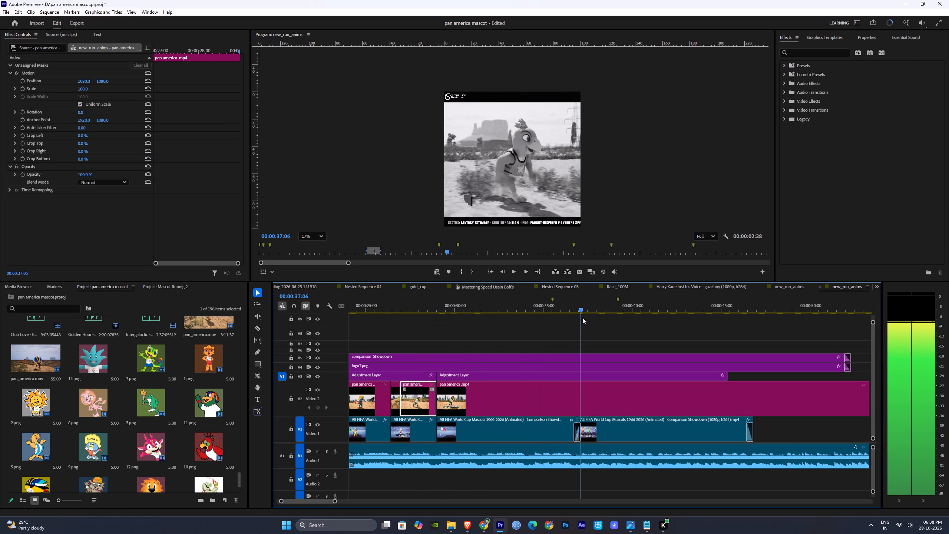
pyautogui.moveTo(582, 317); pyautogui.dragTo(571, 315)
pyautogui.press('c')
pyautogui.click(571, 401)
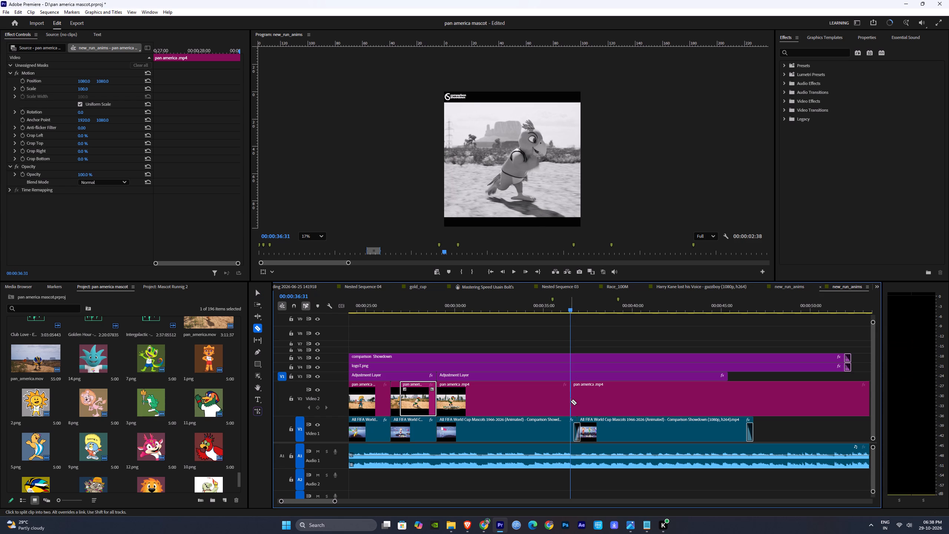
pyautogui.press('v')
pyautogui.click(525, 401)
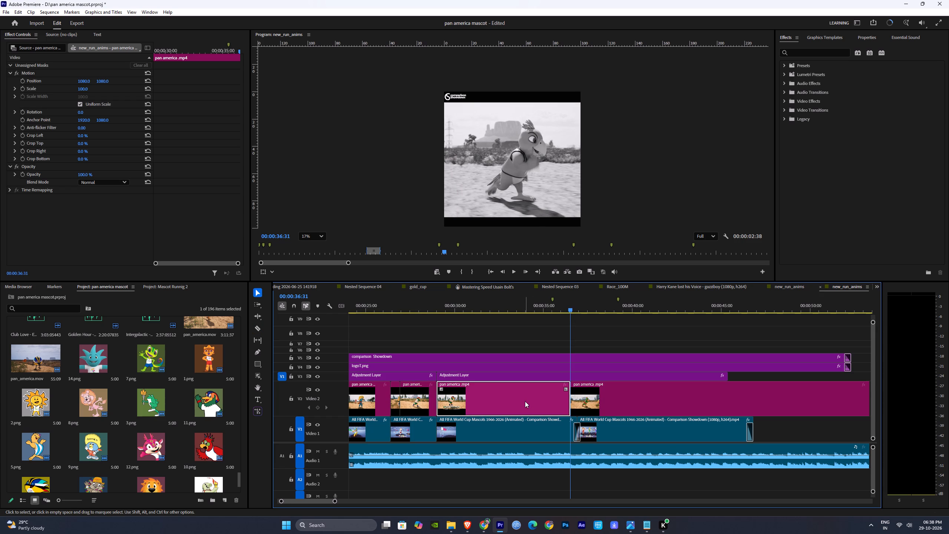
pyautogui.press('Delete')
pyautogui.moveTo(664, 406); pyautogui.dragTo(530, 400)
# Play the Amigo footage, move the second adjustment layer to the start of the last Video 1 clip, and extend the first to about 00:00:34.
pyautogui.click(436, 302)
pyautogui.press('space')
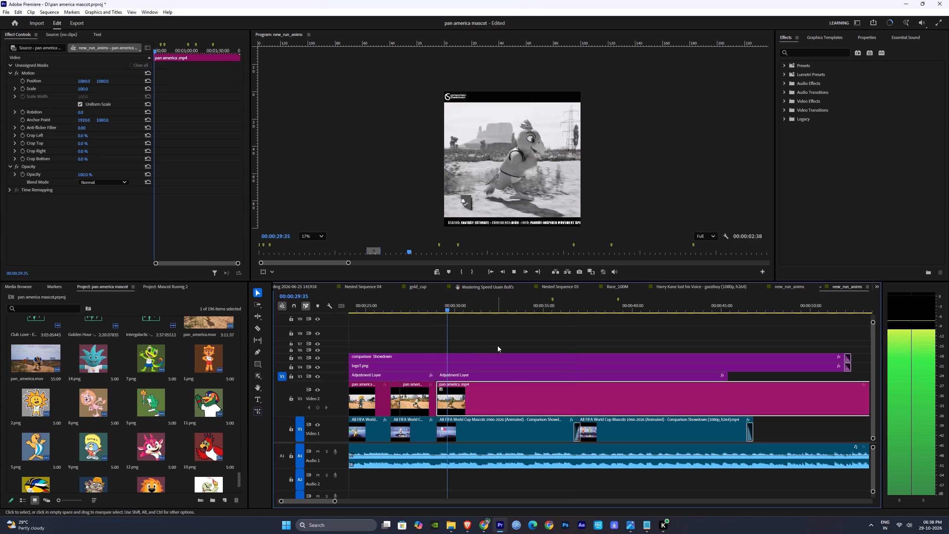
pyautogui.click(497, 346)
pyautogui.click(520, 342)
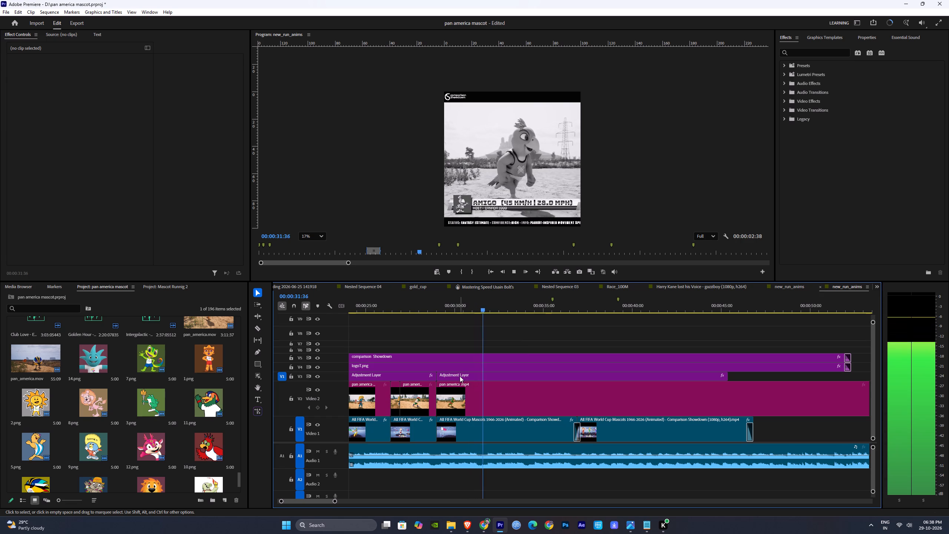
pyautogui.press('space')
pyautogui.moveTo(459, 375); pyautogui.dragTo(595, 376)
pyautogui.moveTo(439, 377); pyautogui.dragTo(526, 379)
pyautogui.press('space')
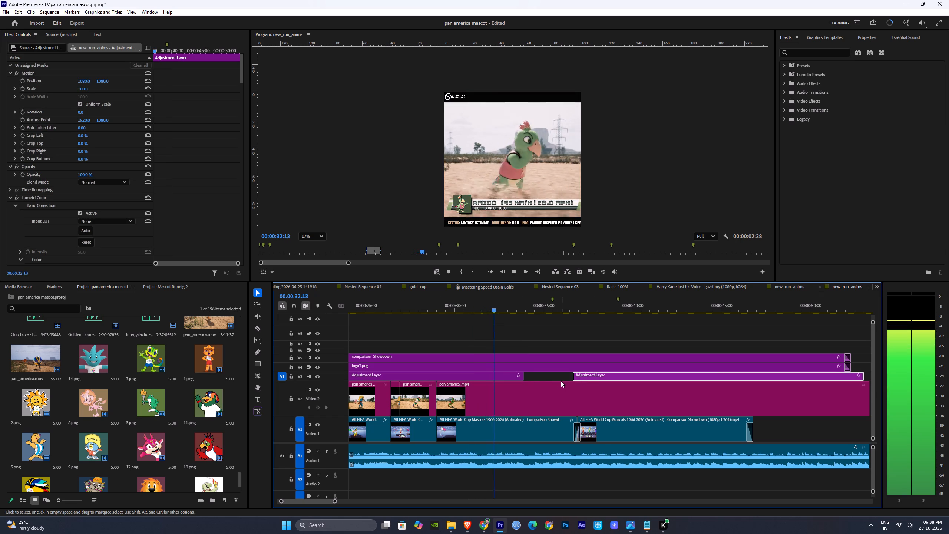
pyautogui.press('space')
# Split the Video 2 footage at 00:00:36:14 and 00:00:40:20 to isolate the opening Fiu section.
pyautogui.moveTo(505, 311); pyautogui.dragTo(481, 317)
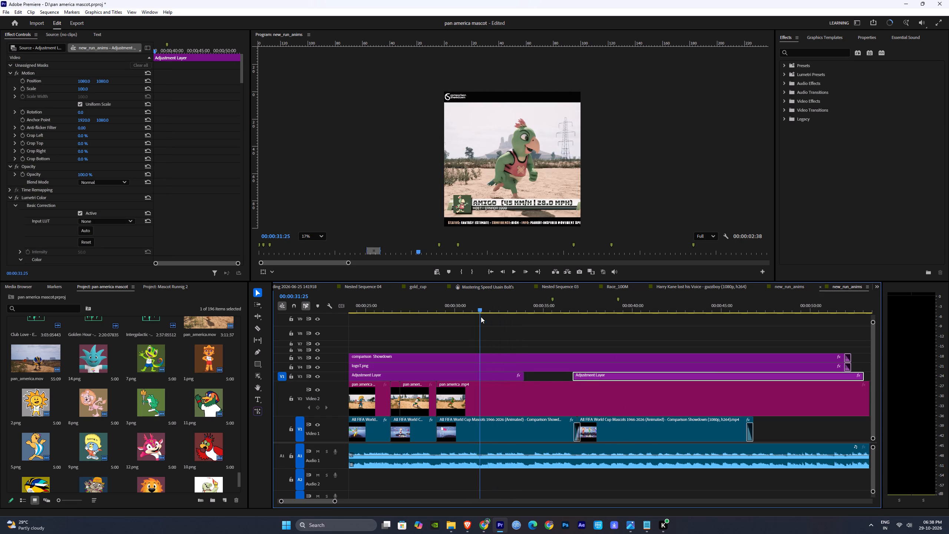
pyautogui.moveTo(481, 317); pyautogui.dragTo(563, 330)
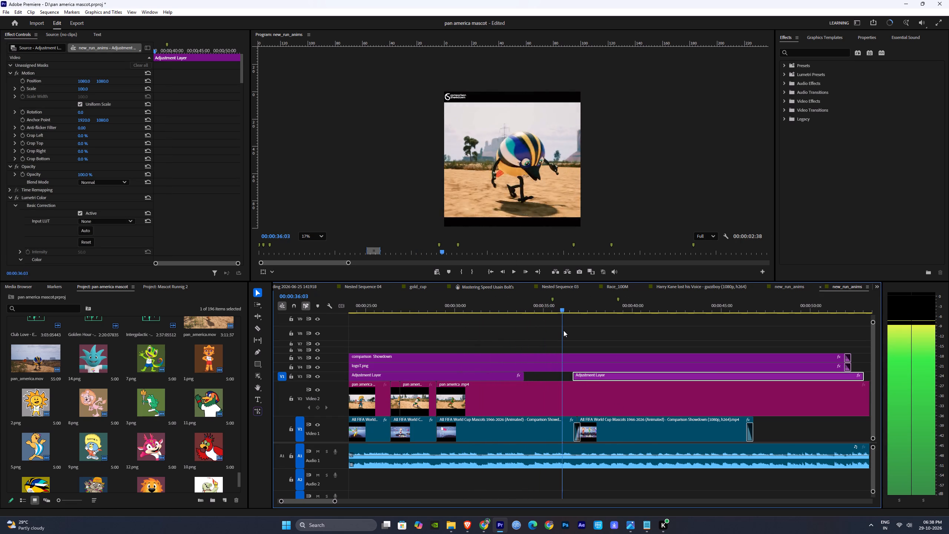
pyautogui.moveTo(563, 330); pyautogui.dragTo(598, 344)
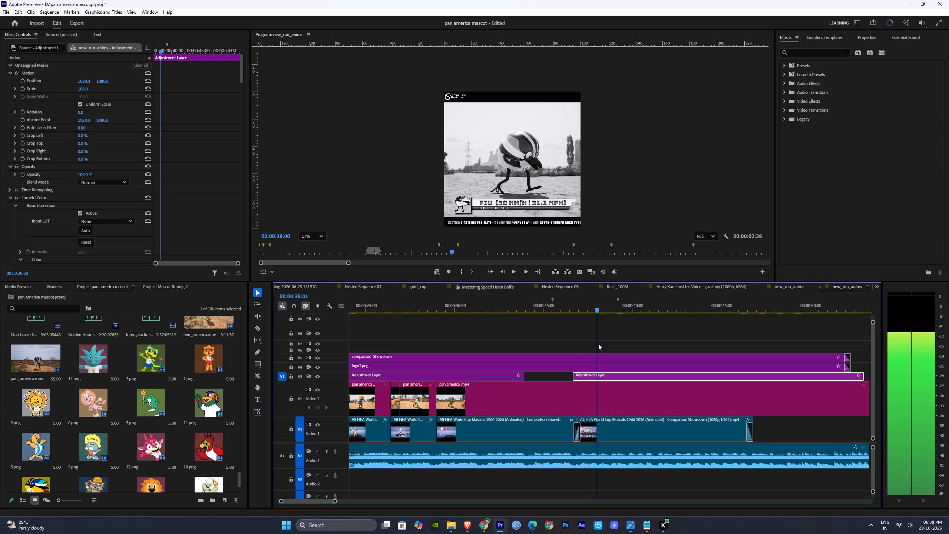
pyautogui.moveTo(598, 344); pyautogui.dragTo(566, 344)
pyautogui.press('c')
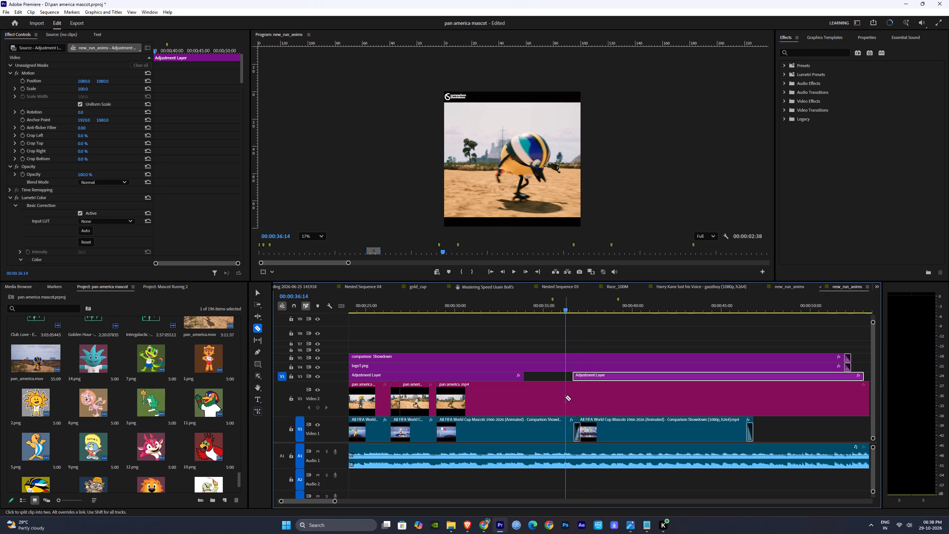
pyautogui.click(565, 397)
pyautogui.press('v')
pyautogui.moveTo(565, 308); pyautogui.dragTo(638, 319)
pyautogui.press('c')
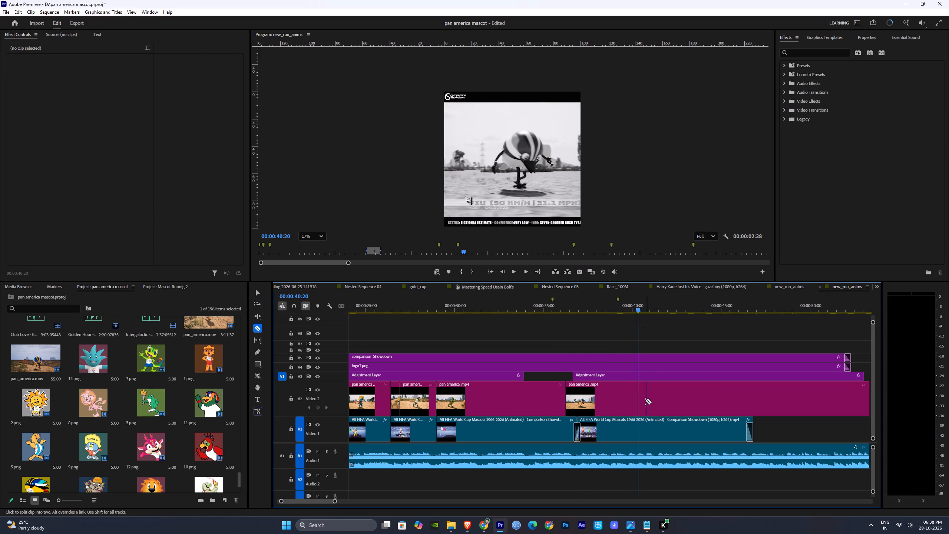
pyautogui.click(639, 396)
pyautogui.press('v')
# Split the Amigo clip at 00:00:31:55, delete its remainder, and butt the isolated Fiu section against the shortened clip.
pyautogui.click(531, 402)
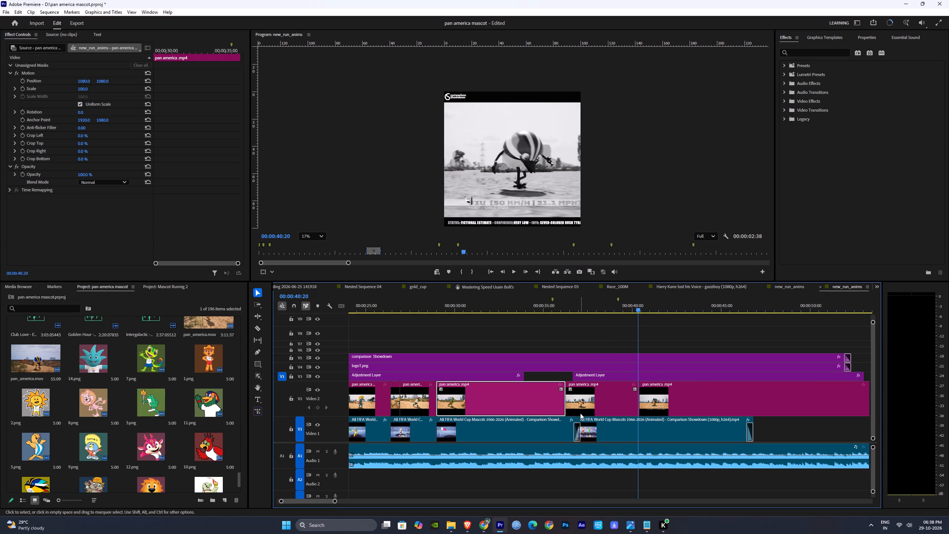
pyautogui.moveTo(447, 304); pyautogui.dragTo(454, 309)
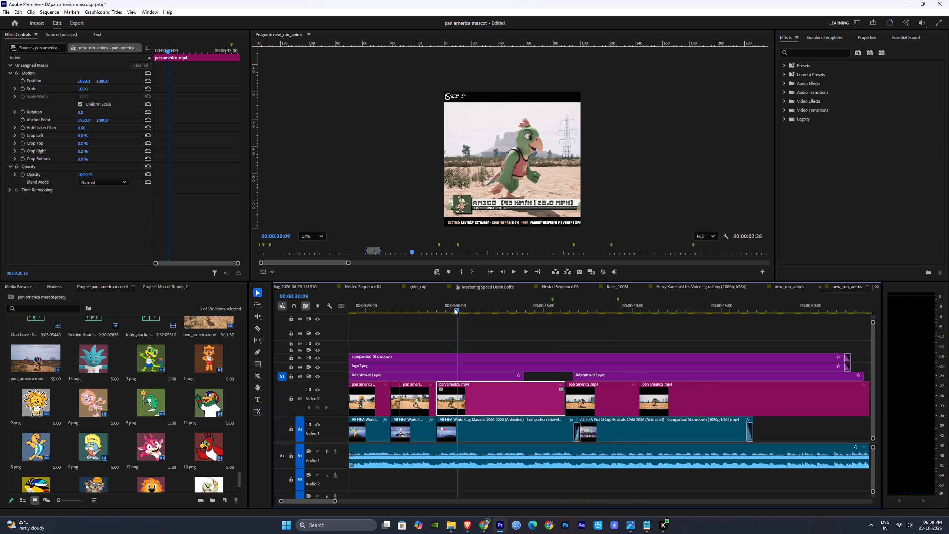
pyautogui.moveTo(454, 309); pyautogui.dragTo(449, 308)
pyautogui.press('space')
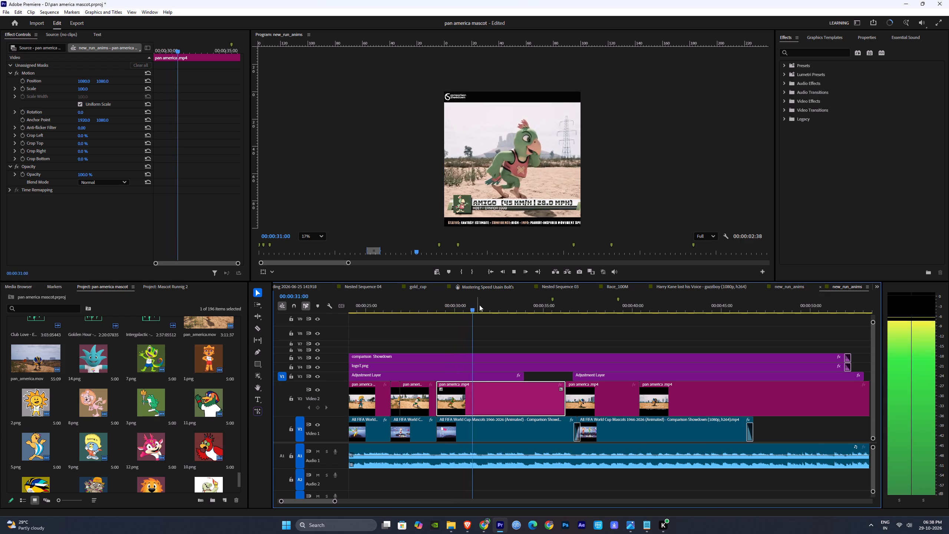
pyautogui.press('space')
pyautogui.press('c')
pyautogui.click(488, 400)
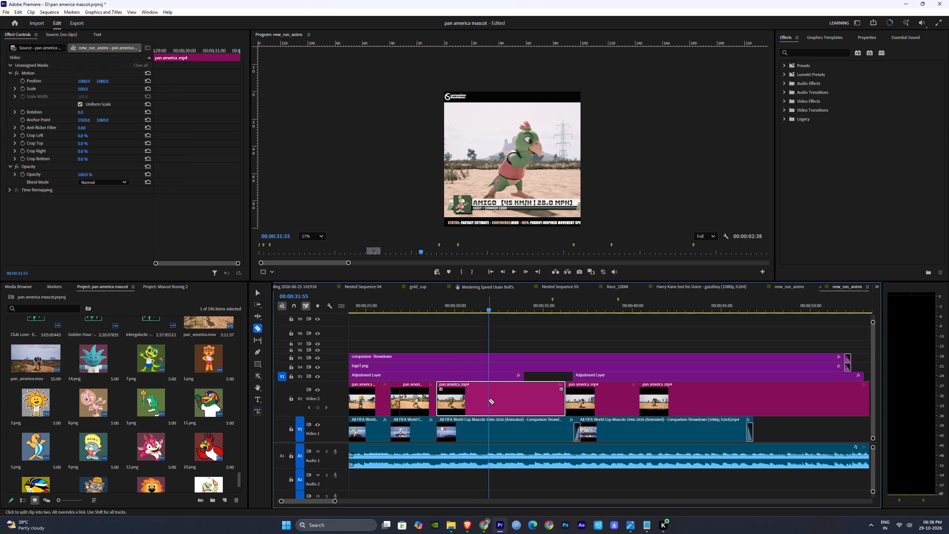
pyautogui.press('v')
pyautogui.click(515, 402)
pyautogui.press('Delete')
pyautogui.moveTo(602, 405); pyautogui.dragTo(529, 404)
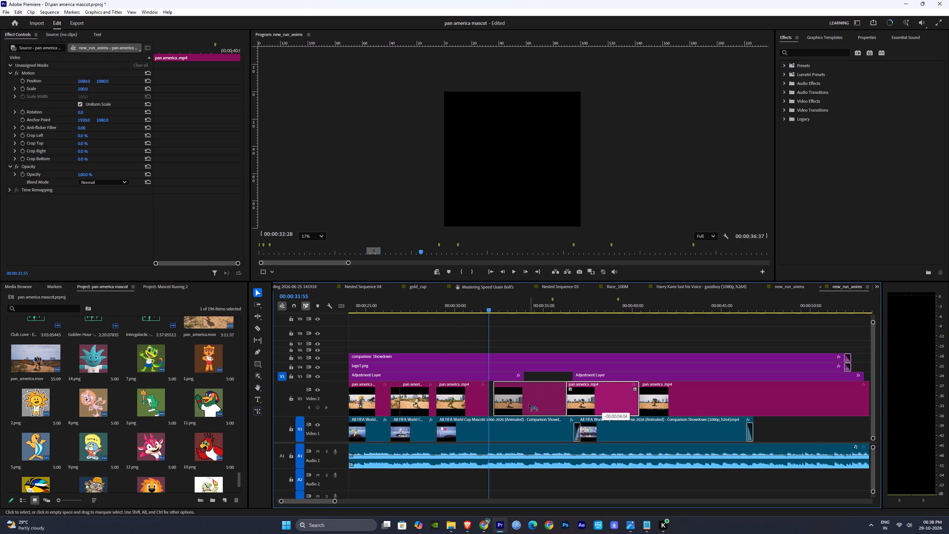
pyautogui.moveTo(529, 404); pyautogui.dragTo(525, 404)
# Play into the Fiu clip and move the following Video 2 footage back over its end, starting at about 00:00:34.
pyautogui.moveTo(483, 299); pyautogui.dragTo(479, 299)
pyautogui.press('space')
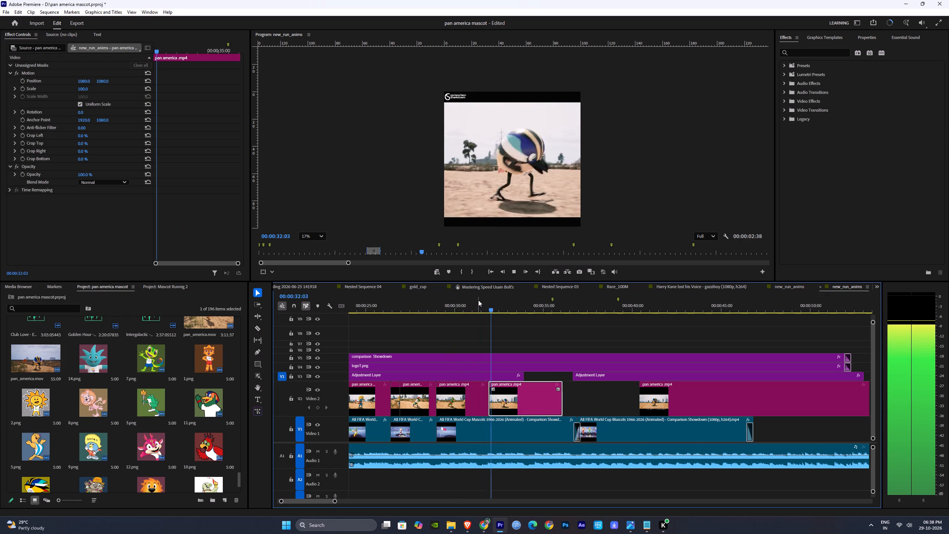
pyautogui.click(601, 407)
pyautogui.click(606, 406)
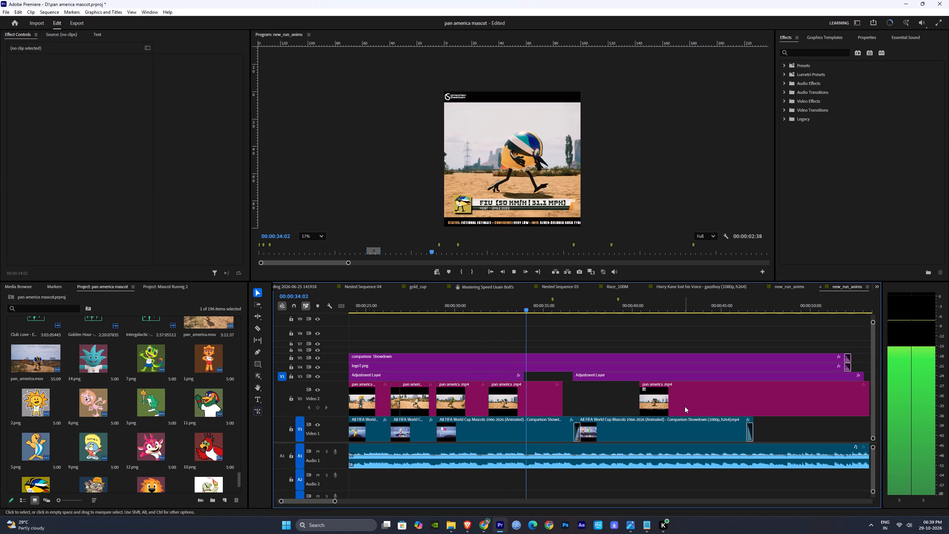
pyautogui.press('space')
pyautogui.moveTo(690, 402); pyautogui.dragTo(581, 401)
pyautogui.press('space')
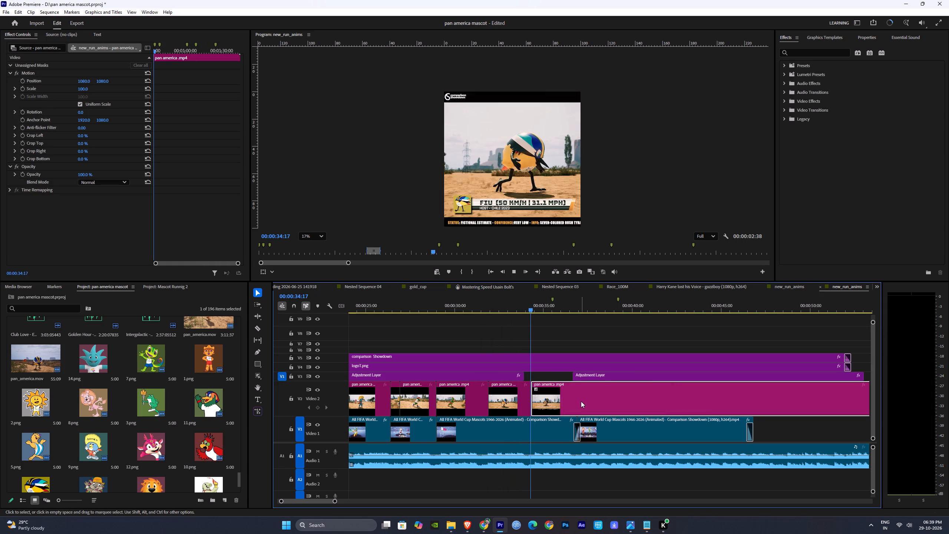
# Split the Video 2 footage at 00:00:45:27, delete the leftover Fiu section before the cut, and move the lion footage back against the Fiu clip.
pyautogui.moveTo(537, 302); pyautogui.dragTo(727, 324)
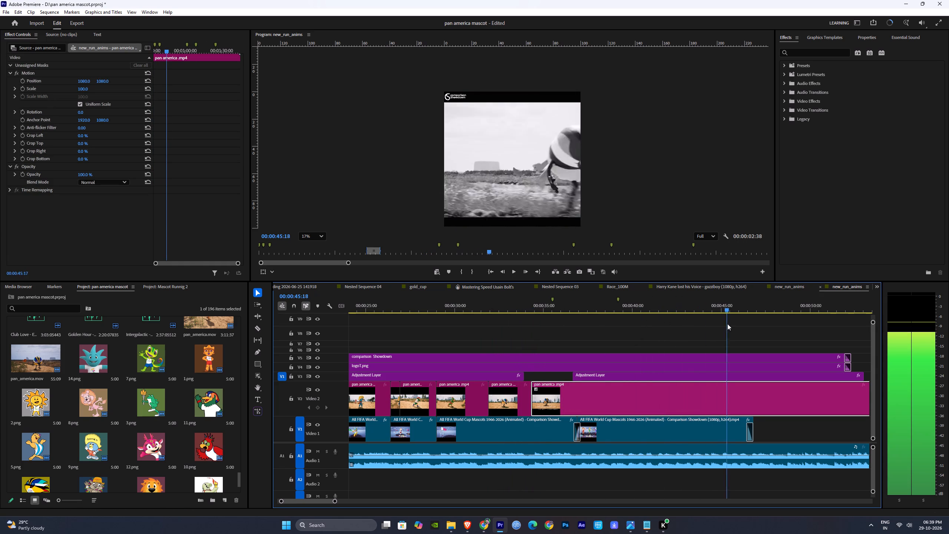
pyautogui.moveTo(727, 324); pyautogui.dragTo(727, 328)
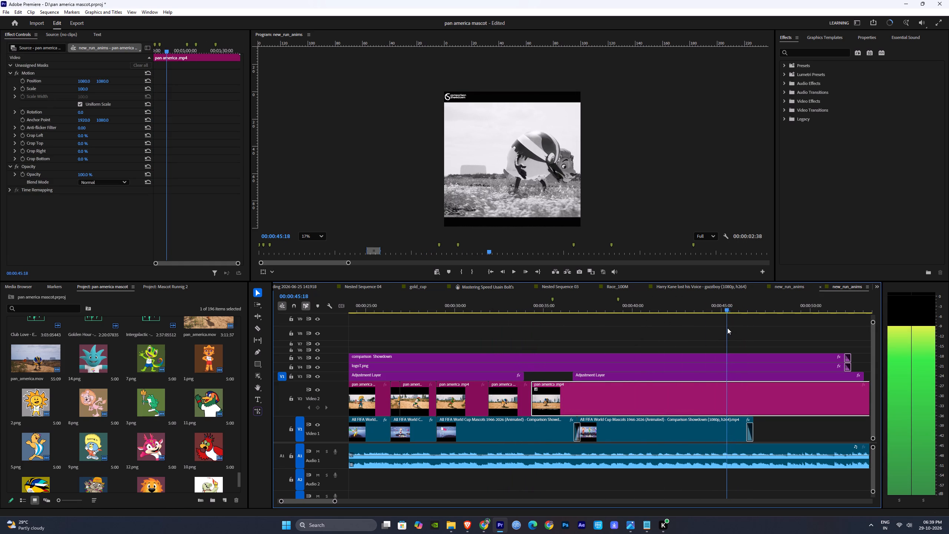
pyautogui.moveTo(727, 328); pyautogui.dragTo(730, 330)
pyautogui.press('c')
pyautogui.click(728, 394)
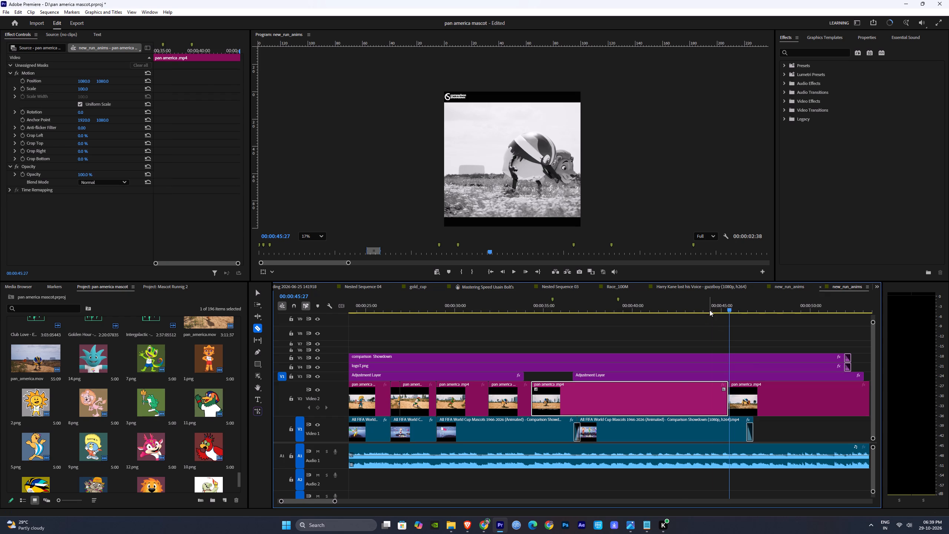
pyautogui.moveTo(710, 308); pyautogui.dragTo(526, 321)
pyautogui.press('space')
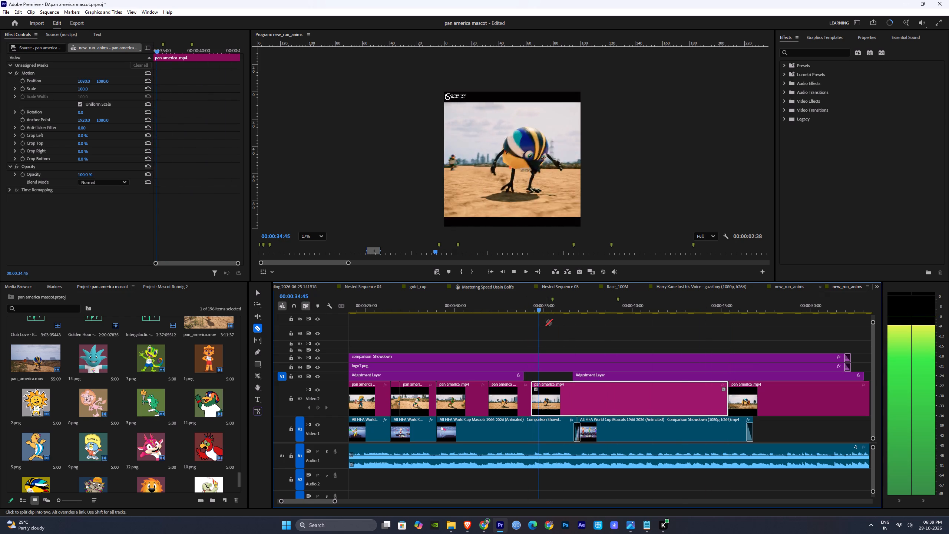
pyautogui.moveTo(550, 308); pyautogui.dragTo(523, 308)
pyautogui.press('space')
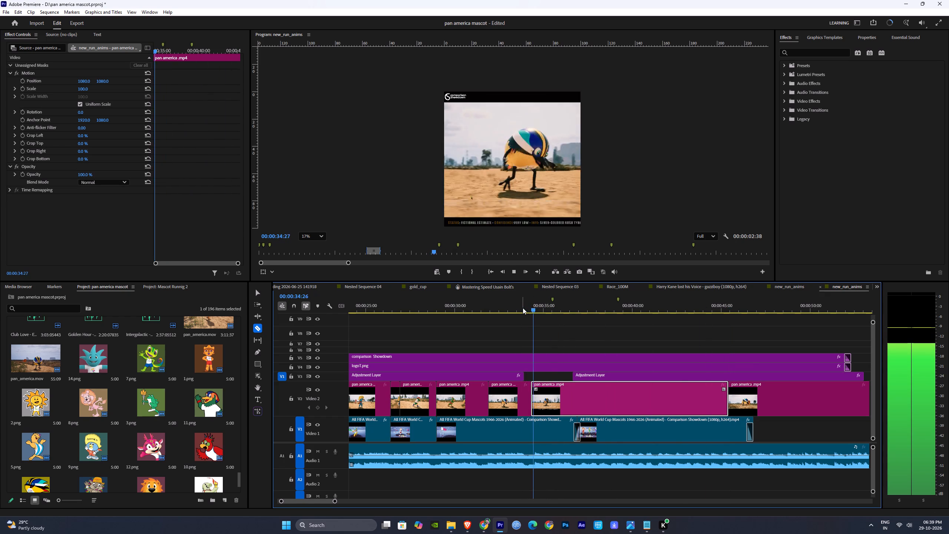
pyautogui.press('v')
pyautogui.press('Delete')
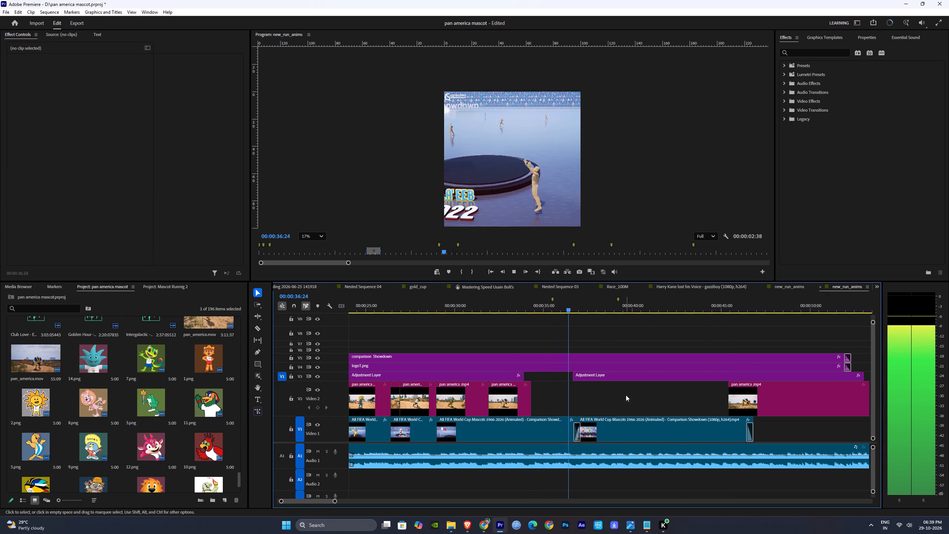
pyautogui.press('space')
pyautogui.moveTo(760, 399); pyautogui.dragTo(561, 395)
# Replay from the end of the Fiu clip into the Santiaguito footage to examine the join and the lion's entrance.
pyautogui.click(522, 303)
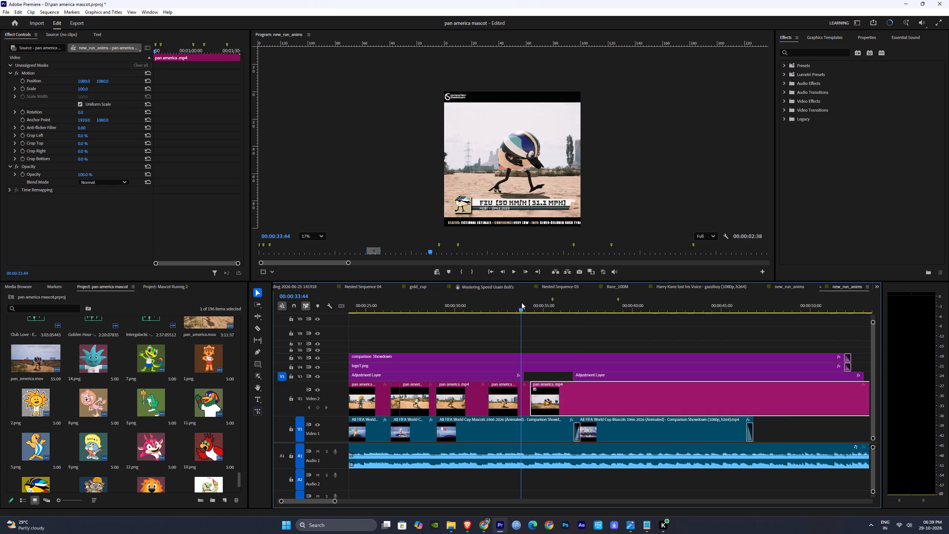
pyautogui.press('space')
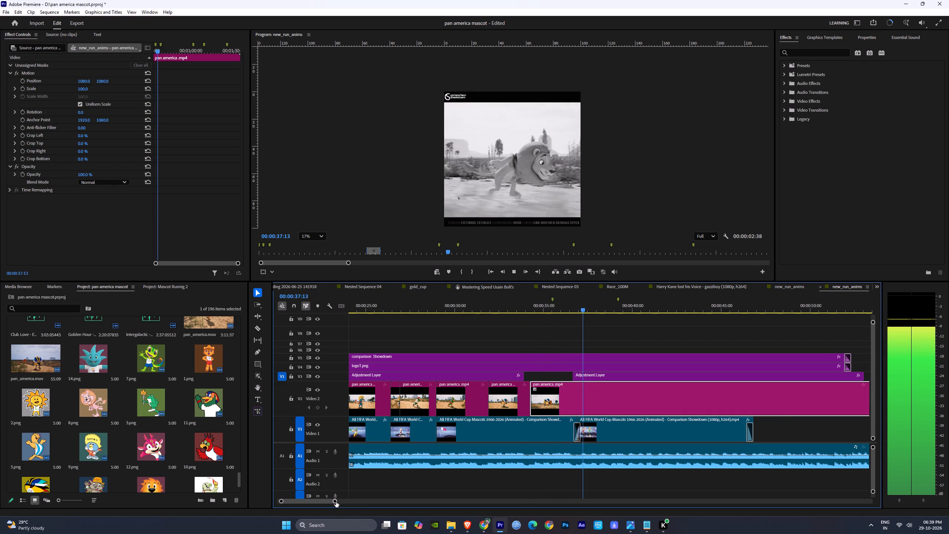
pyautogui.moveTo(336, 502); pyautogui.dragTo(361, 501)
pyautogui.keyDown('alt'); pyautogui.scroll(5, 725, 440); pyautogui.keyUp('alt')
pyautogui.press('space')
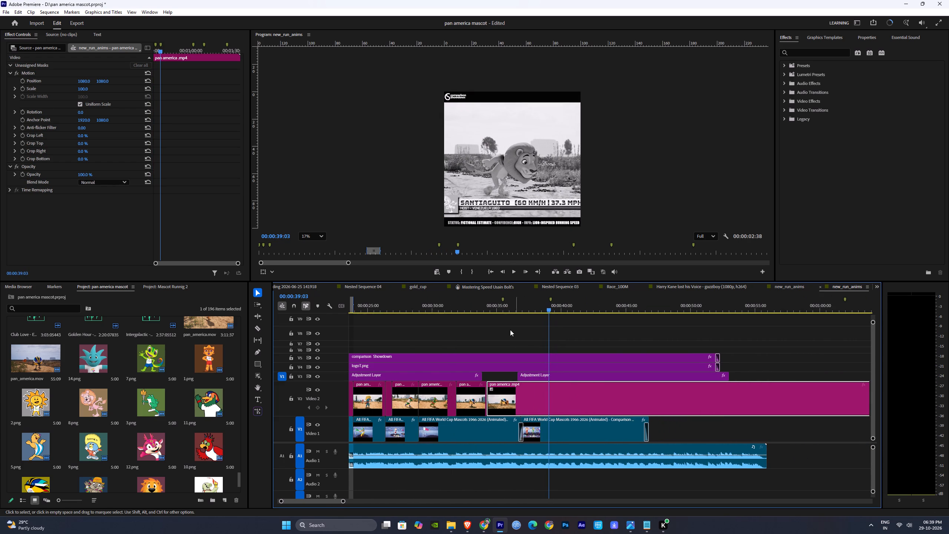
pyautogui.moveTo(493, 307); pyautogui.dragTo(477, 306)
pyautogui.press('space')
pyautogui.keyDown('alt'); pyautogui.scroll(3, 492, 388); pyautogui.keyUp('alt')
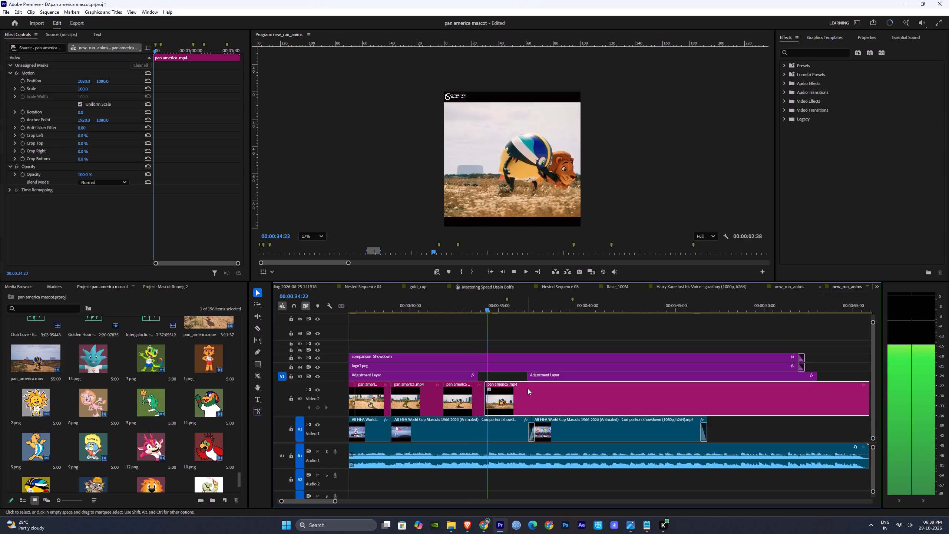
pyautogui.press('space')
# Split the Santiaguito footage at 00:00:37:06, delete its opening section, and move the rest back against the Fiu clip.
pyautogui.moveTo(511, 306); pyautogui.dragTo(583, 314)
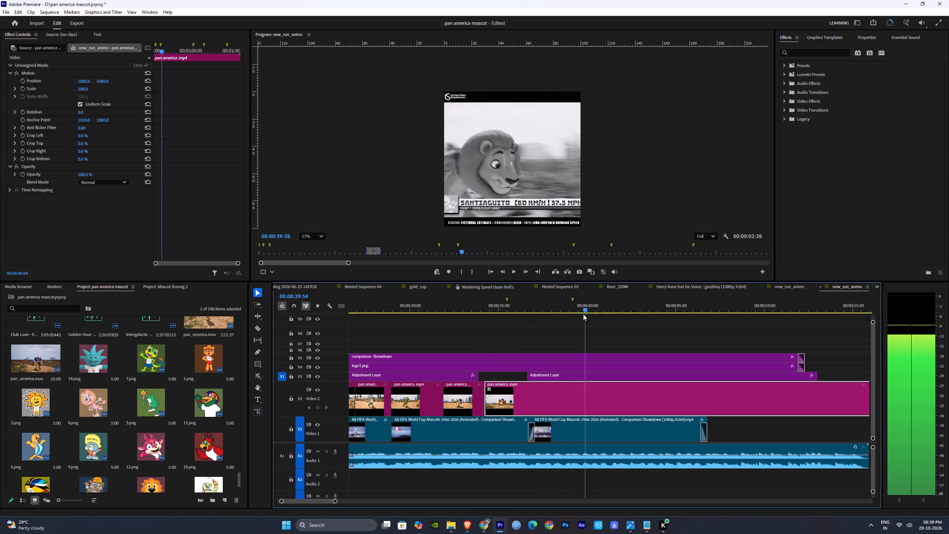
pyautogui.moveTo(583, 314); pyautogui.dragTo(542, 314)
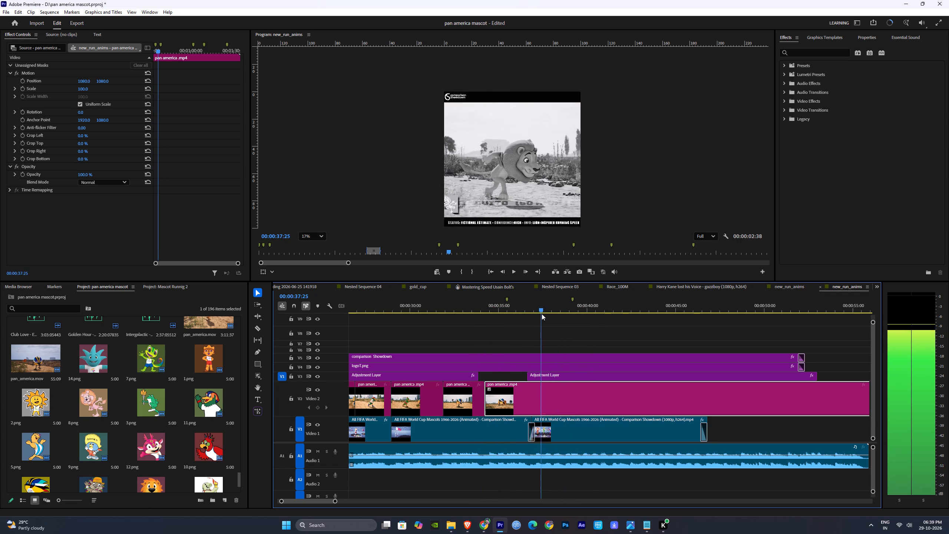
pyautogui.moveTo(542, 314); pyautogui.dragTo(536, 314)
pyautogui.press('c')
pyautogui.click(534, 395)
pyautogui.press('v')
pyautogui.click(516, 399)
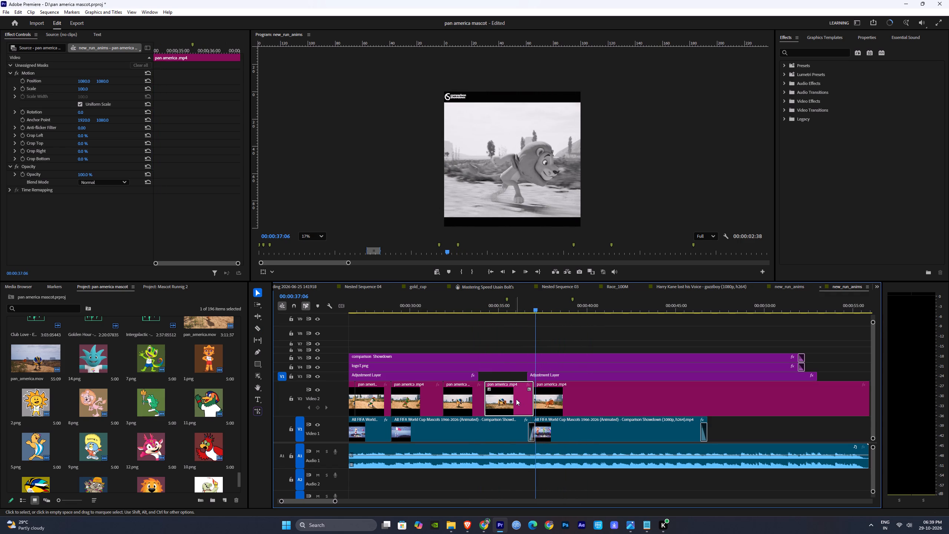
pyautogui.press('Delete')
pyautogui.moveTo(604, 408); pyautogui.dragTo(553, 405)
# Extend the end of the earlier adjustment layer over the Santiaguito footage until it meets the next adjustment layer.
pyautogui.click(476, 304)
pyautogui.press('space')
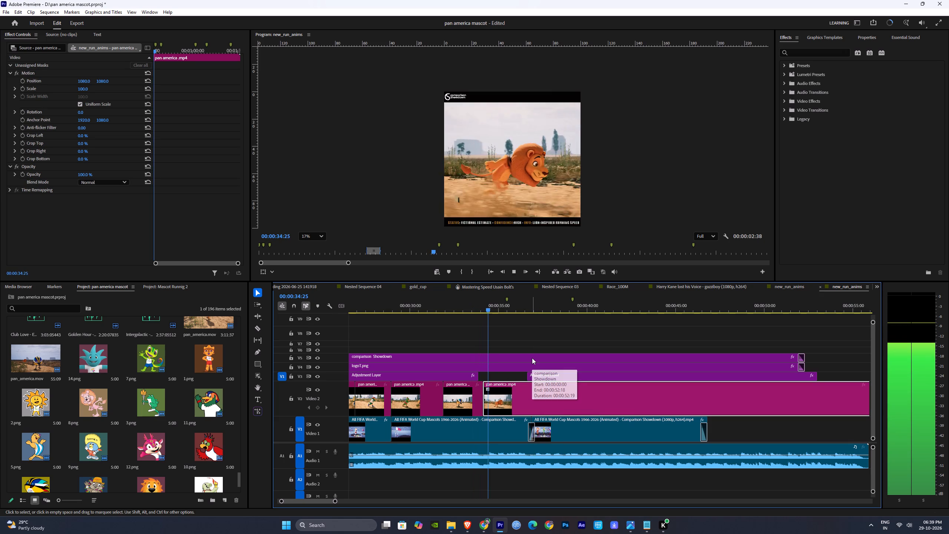
pyautogui.press('space')
pyautogui.moveTo(478, 378); pyautogui.dragTo(523, 384)
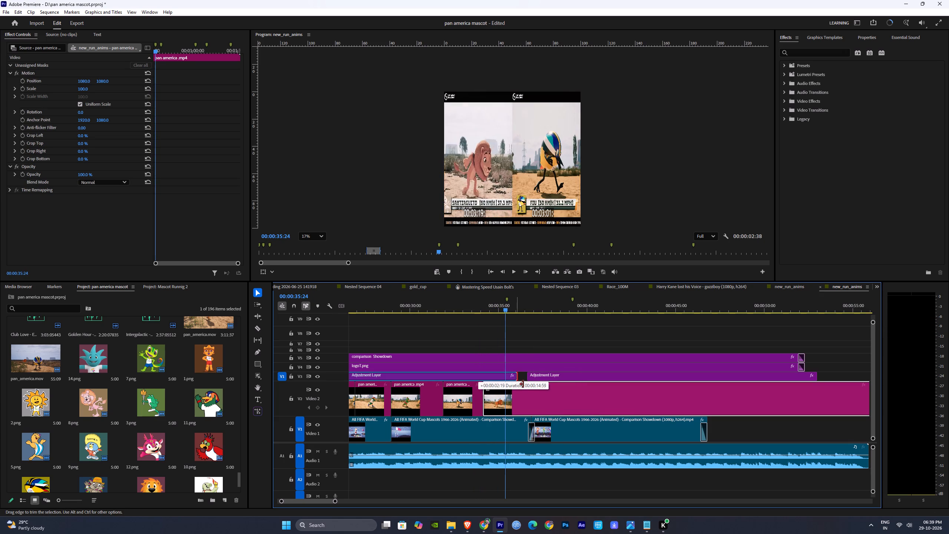
pyautogui.moveTo(523, 384); pyautogui.dragTo(525, 385)
# Replay from about 00:00:34 past the join between the adjustment layers to examine the Santiaguito footage and its timing with the audio.
pyautogui.moveTo(486, 301); pyautogui.dragTo(472, 301)
pyautogui.press('space')
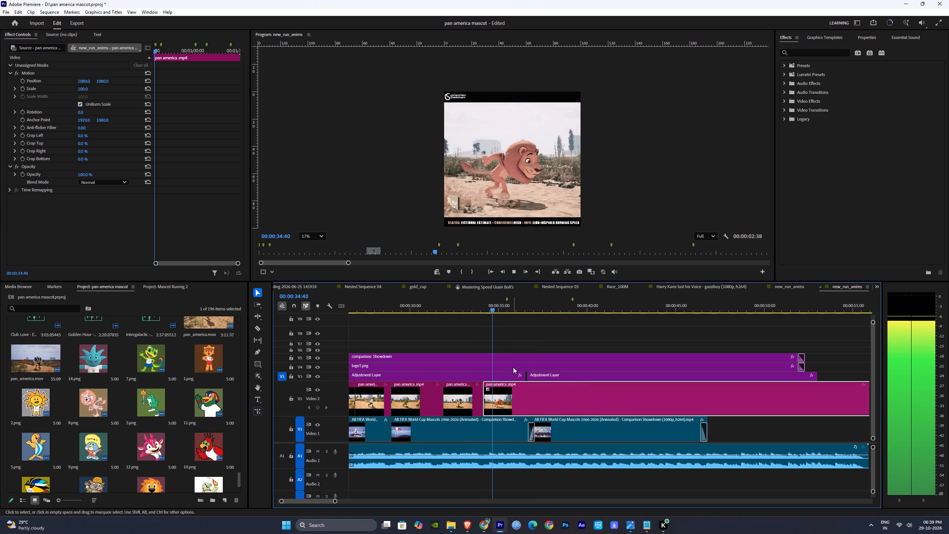
pyautogui.click(560, 337)
pyautogui.click(576, 334)
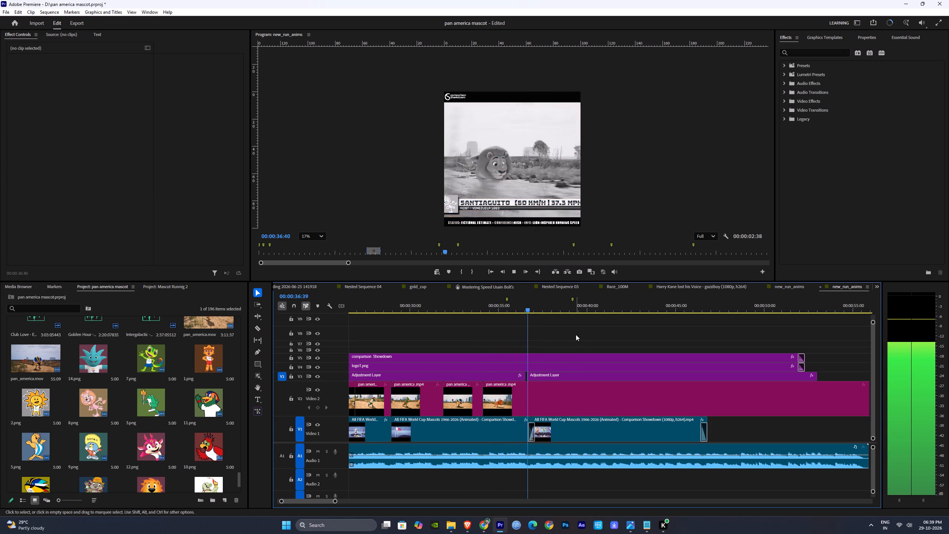
pyautogui.press('space')
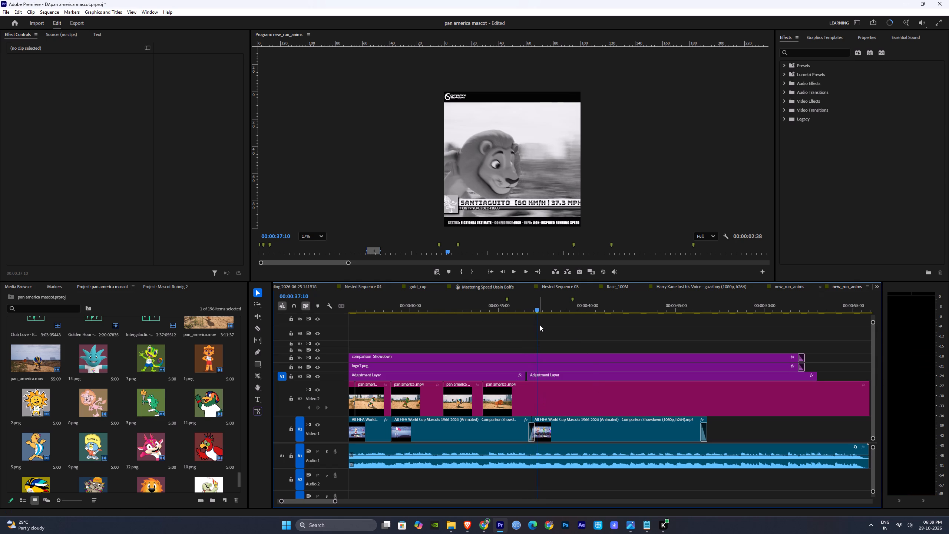
pyautogui.moveTo(537, 306); pyautogui.dragTo(528, 307)
pyautogui.press('space')
pyautogui.press('space')
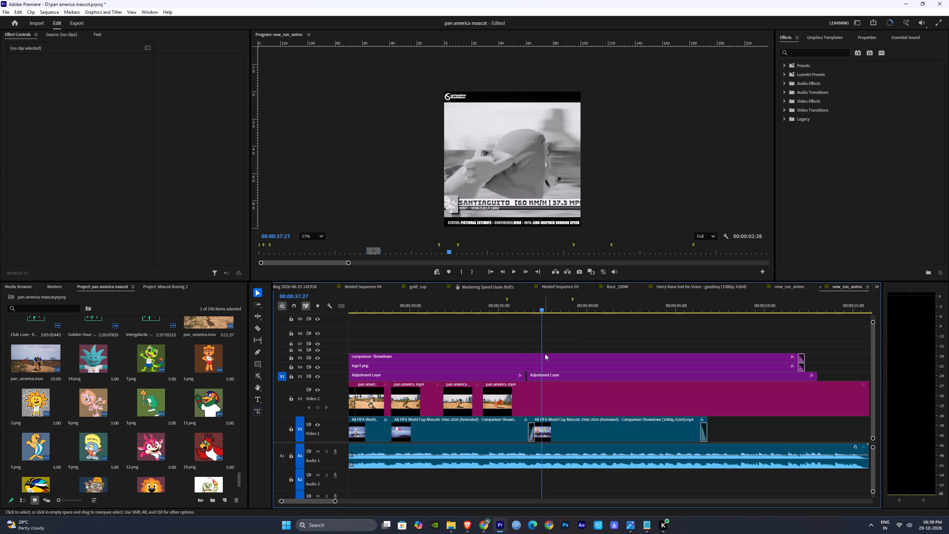
# Save the project and add a marker to the Audio 1 clip at 00:00:37:11.
pyautogui.click(538, 308)
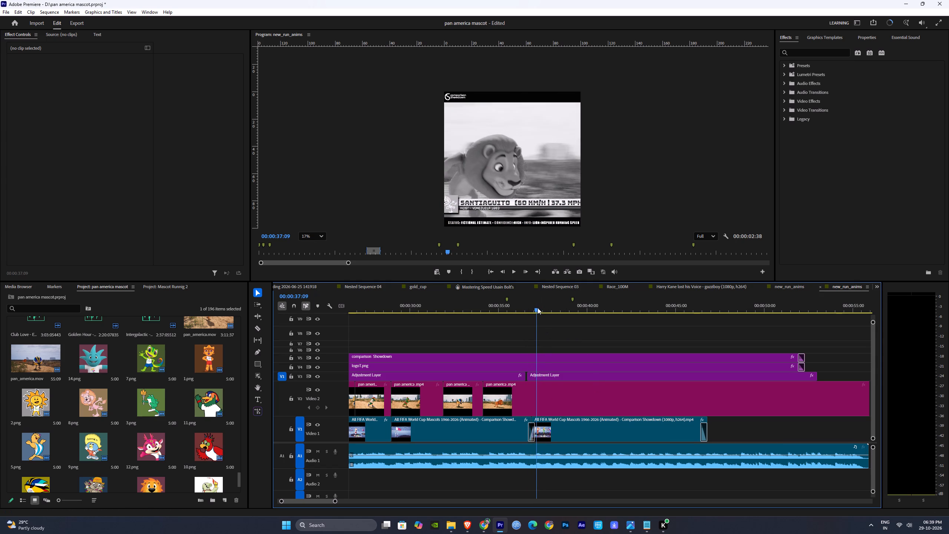
pyautogui.click(576, 461)
pyautogui.hotkey('ctrl', 's')
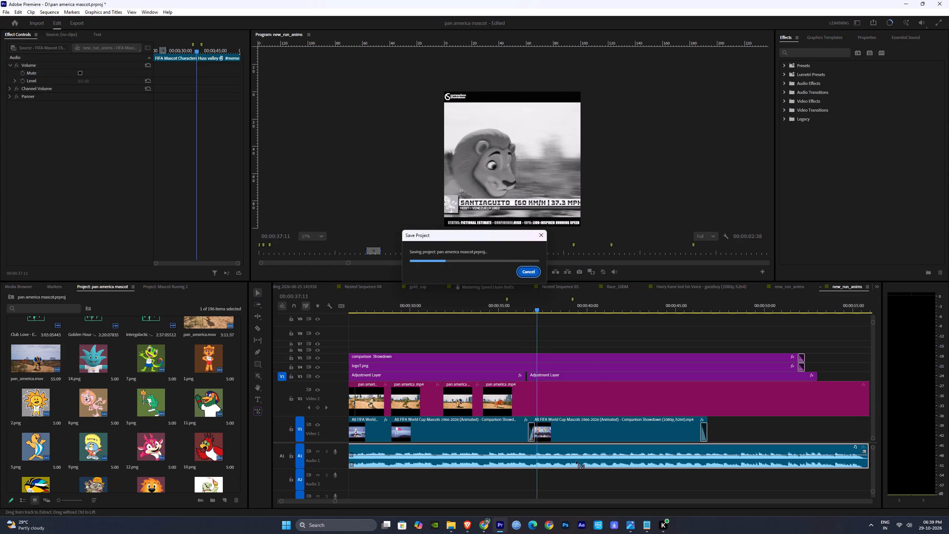
pyautogui.press('m')
pyautogui.click(585, 465)
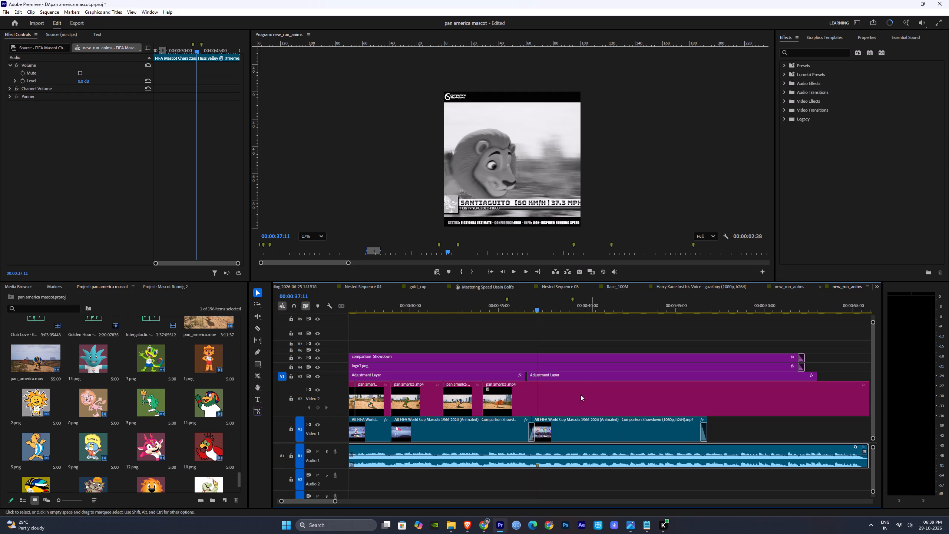
# Split the Video 2 footage at about 00:00:47, where the maned mascot in the shirt is running.
pyautogui.moveTo(541, 303); pyautogui.dragTo(634, 311)
pyautogui.press('space')
pyautogui.moveTo(336, 501); pyautogui.dragTo(354, 500)
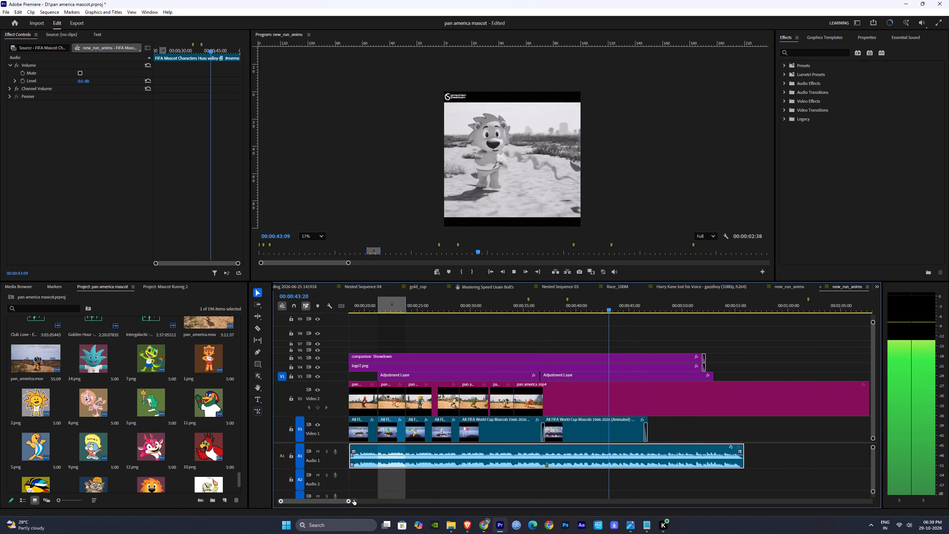
pyautogui.moveTo(354, 500); pyautogui.dragTo(366, 498)
pyautogui.keyDown('alt'); pyautogui.scroll(3, 662, 405); pyautogui.keyUp('alt')
pyautogui.press('space')
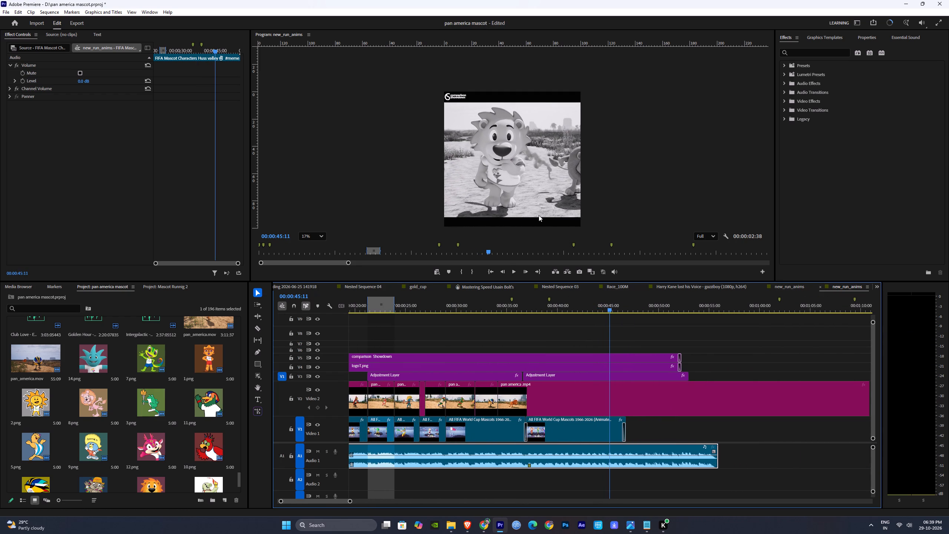
pyautogui.moveTo(613, 310); pyautogui.dragTo(643, 316)
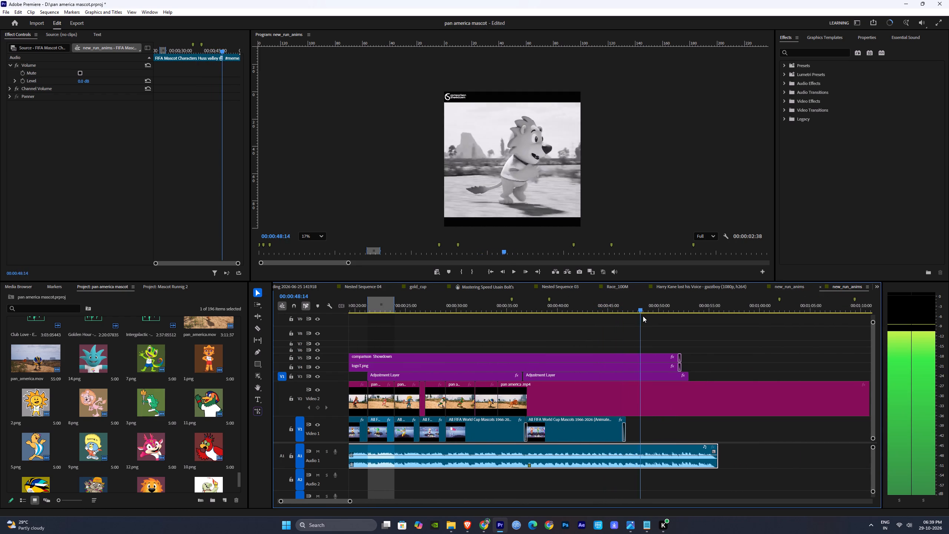
pyautogui.moveTo(643, 316); pyautogui.dragTo(636, 314)
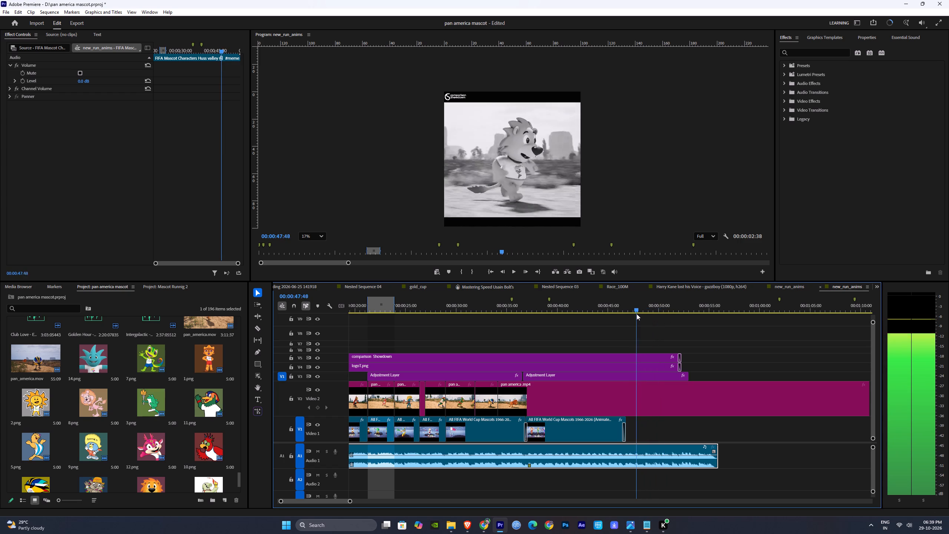
pyautogui.moveTo(636, 314); pyautogui.dragTo(635, 313)
pyautogui.press('c')
pyautogui.click(633, 398)
pyautogui.press('v')
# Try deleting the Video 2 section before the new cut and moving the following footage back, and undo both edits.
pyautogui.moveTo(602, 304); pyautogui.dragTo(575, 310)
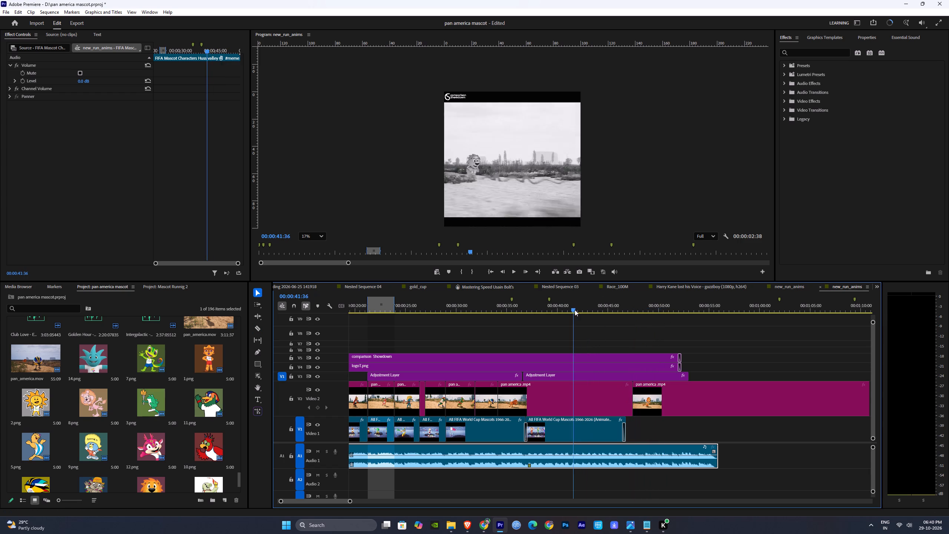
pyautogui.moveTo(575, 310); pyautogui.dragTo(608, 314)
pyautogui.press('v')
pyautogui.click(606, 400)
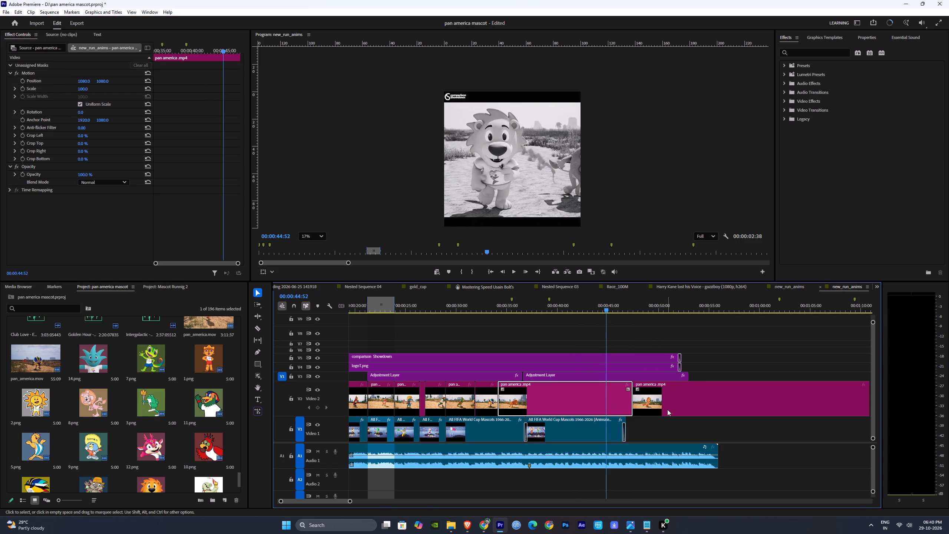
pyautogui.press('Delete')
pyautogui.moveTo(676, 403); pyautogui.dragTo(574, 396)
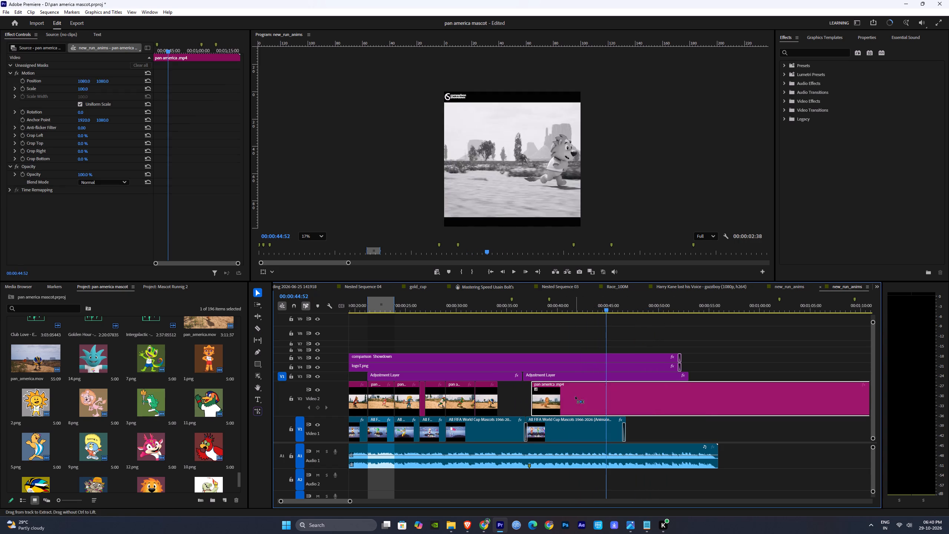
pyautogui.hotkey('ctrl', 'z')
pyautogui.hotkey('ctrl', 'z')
# Split the Santiaguito footage on Video 2 at 00:00:36:53.
pyautogui.moveTo(532, 306); pyautogui.dragTo(523, 309)
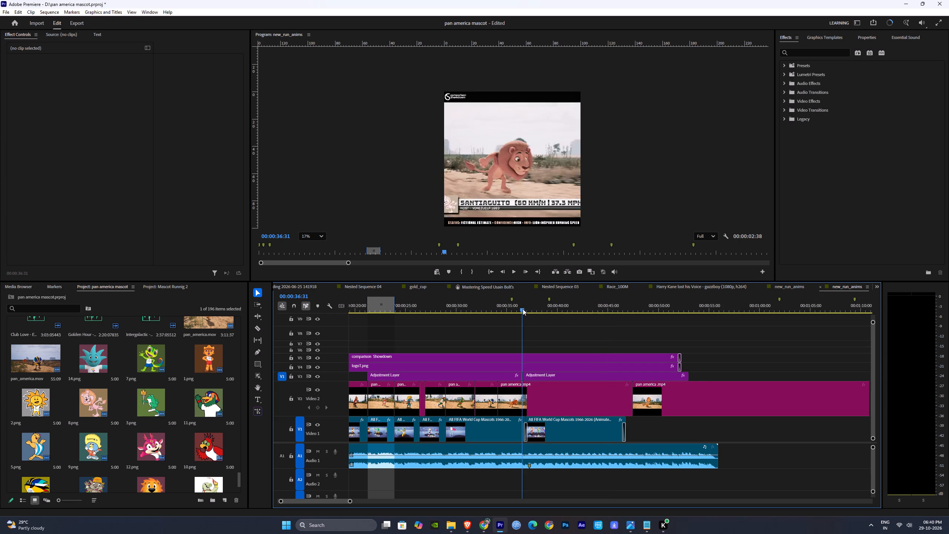
pyautogui.moveTo(523, 309); pyautogui.dragTo(526, 311)
pyautogui.press('c')
pyautogui.click(526, 403)
pyautogui.press('v')
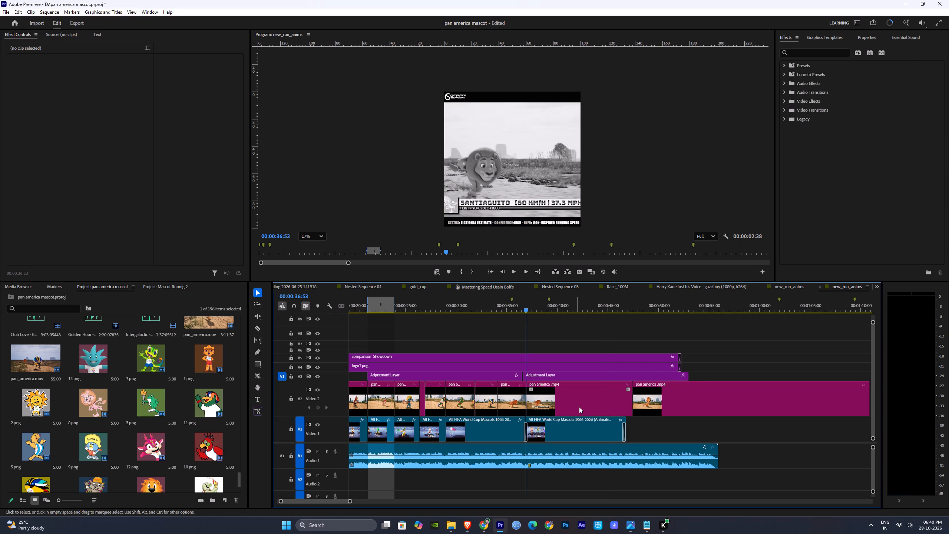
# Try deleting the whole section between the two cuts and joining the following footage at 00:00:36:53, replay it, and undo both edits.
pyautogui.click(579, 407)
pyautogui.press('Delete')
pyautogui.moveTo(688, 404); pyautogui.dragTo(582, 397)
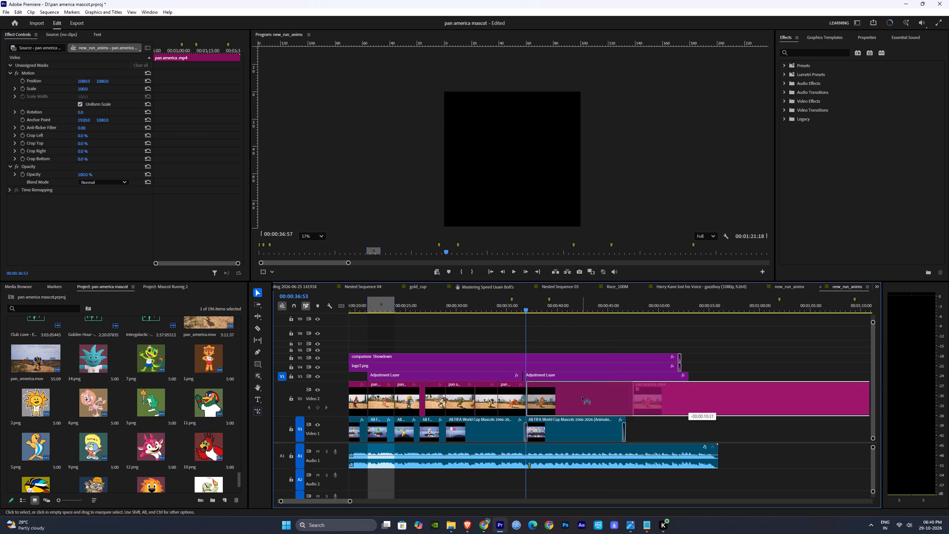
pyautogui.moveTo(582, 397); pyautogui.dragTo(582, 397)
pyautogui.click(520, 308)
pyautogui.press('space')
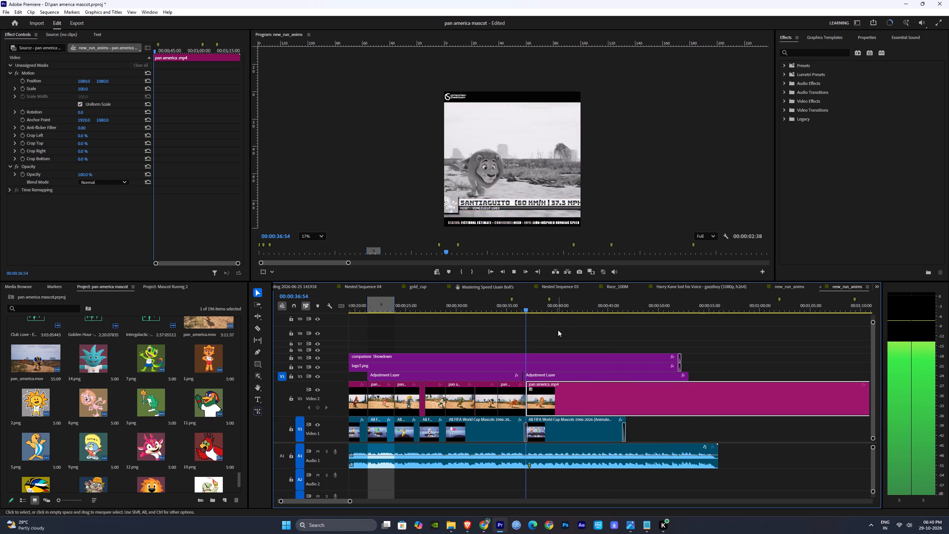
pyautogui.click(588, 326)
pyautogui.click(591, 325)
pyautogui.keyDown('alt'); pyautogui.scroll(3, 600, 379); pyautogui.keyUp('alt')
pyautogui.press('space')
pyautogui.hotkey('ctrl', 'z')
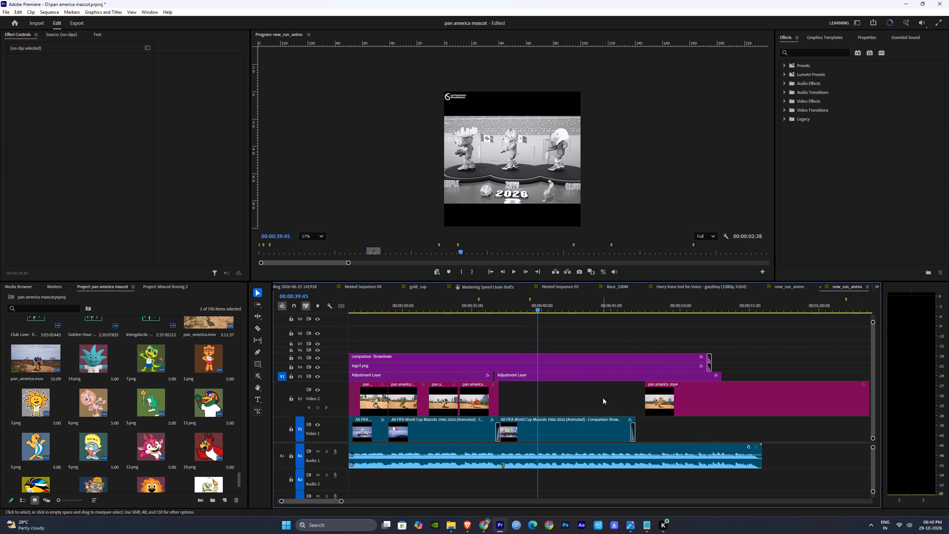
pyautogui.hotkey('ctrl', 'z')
# Split the section at about 00:00:44, delete the part before the cut, and move both following clips back against the Santiaguito clip.
pyautogui.moveTo(554, 305); pyautogui.dragTo(606, 312)
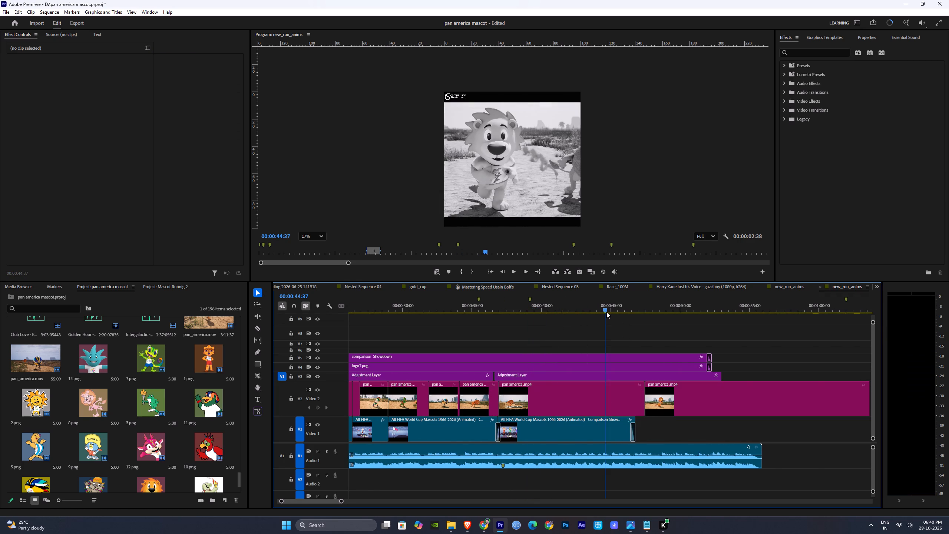
pyautogui.moveTo(606, 312); pyautogui.dragTo(602, 311)
pyautogui.press('c')
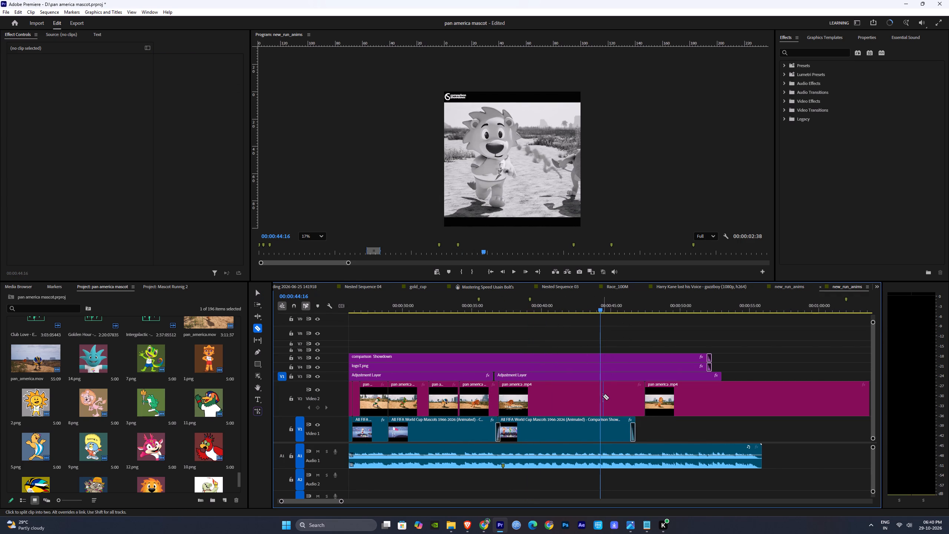
pyautogui.click(597, 394)
pyautogui.press('v')
pyautogui.click(561, 396)
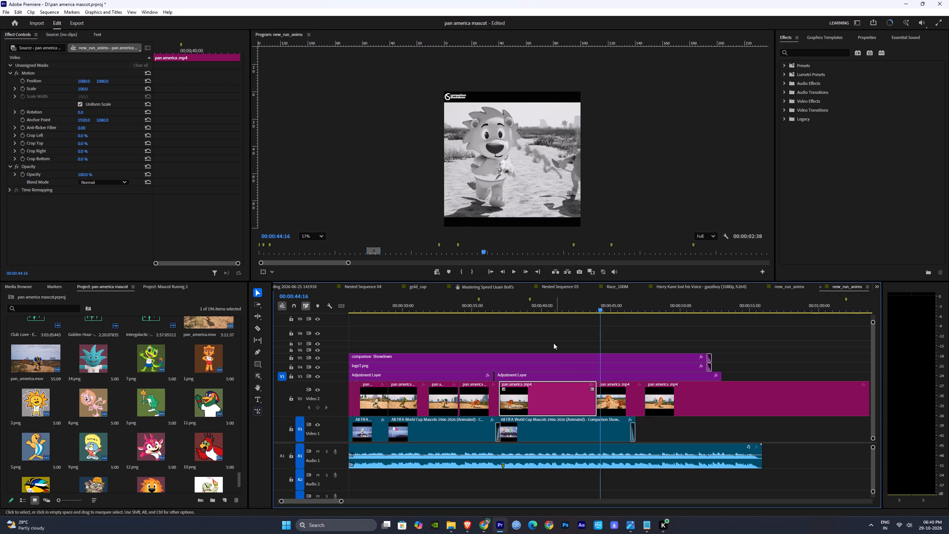
pyautogui.press('Delete')
pyautogui.moveTo(518, 307); pyautogui.dragTo(514, 307)
pyautogui.moveTo(560, 392); pyautogui.dragTo(654, 399)
pyautogui.moveTo(667, 399); pyautogui.dragTo(592, 398)
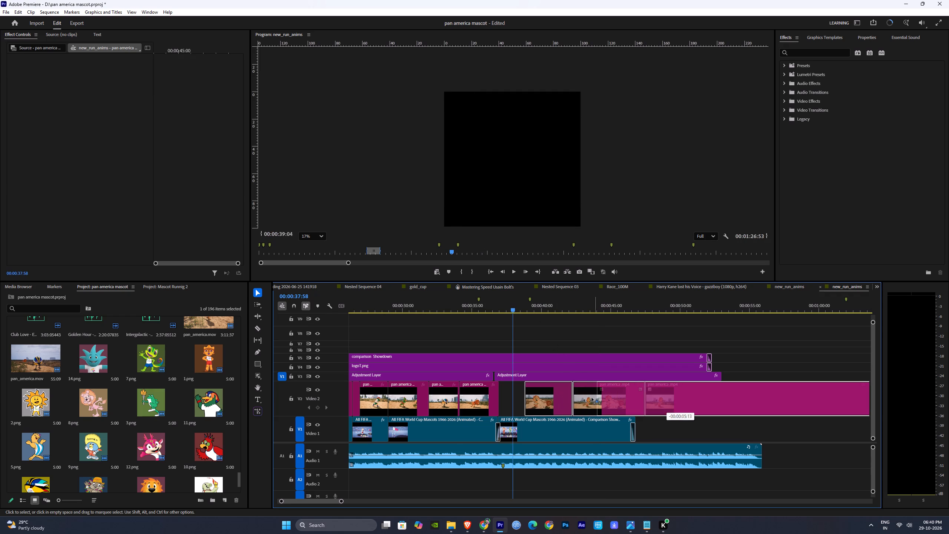
pyautogui.moveTo(592, 398); pyautogui.dragTo(568, 398)
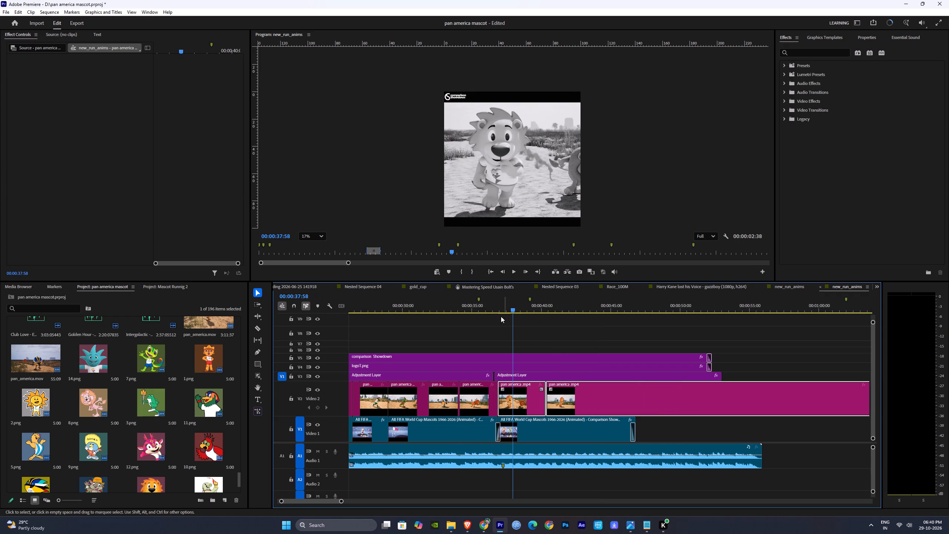
# Replay from before the end of the Santiaguito clip to about 00:00:48 to examine the join and the next mascot's run.
pyautogui.moveTo(490, 301); pyautogui.dragTo(484, 297)
pyautogui.press('space')
pyautogui.click(544, 343)
pyautogui.click(559, 343)
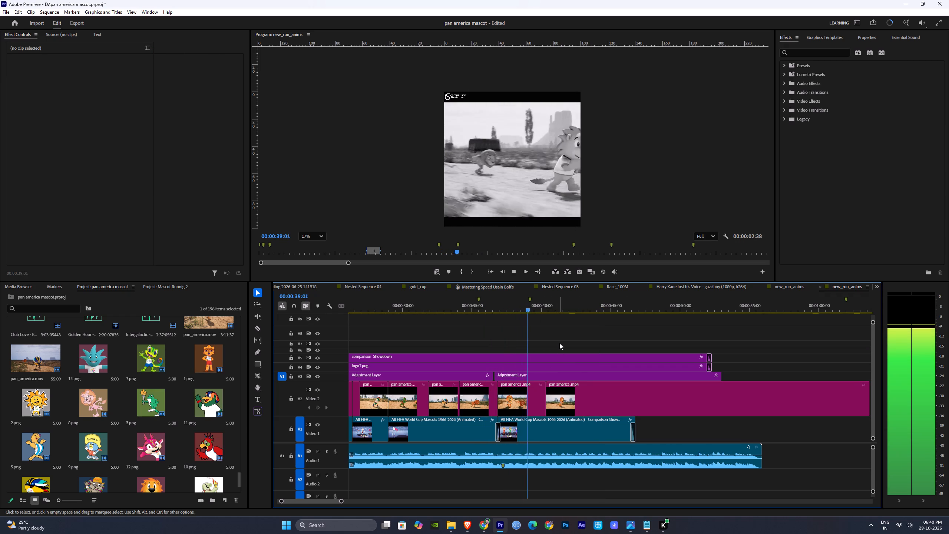
pyautogui.click(583, 345)
pyautogui.click(611, 338)
pyautogui.click(613, 338)
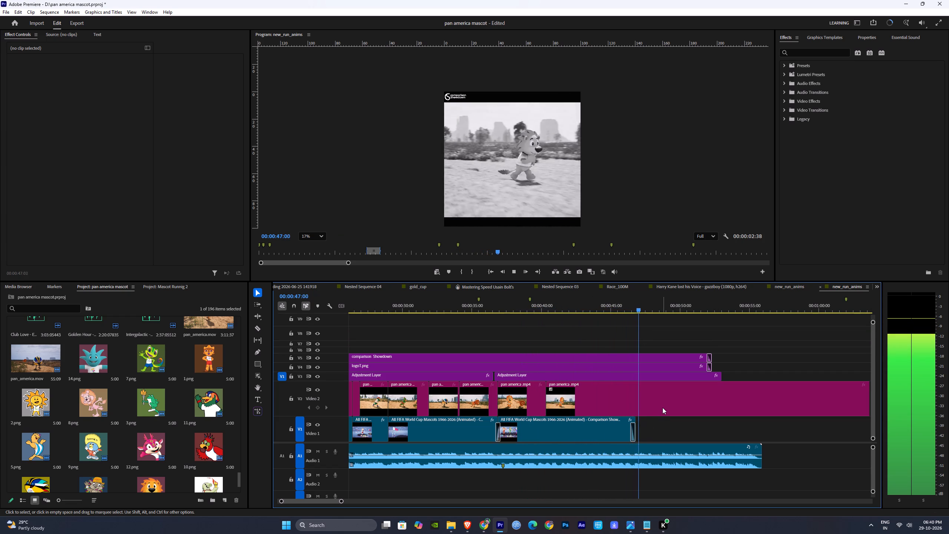
pyautogui.press('space')
# Split the Video 2 footage at 00:00:47:46, just before the running mascot leaves the frame.
pyautogui.moveTo(341, 501); pyautogui.dragTo(358, 503)
pyautogui.keyDown('alt'); pyautogui.scroll(3, 745, 441); pyautogui.keyUp('alt')
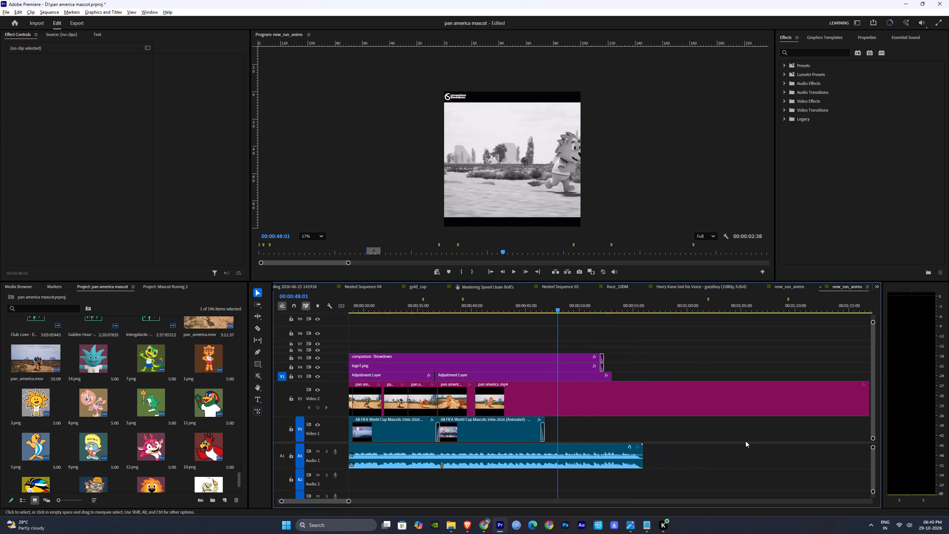
pyautogui.keyDown('alt'); pyautogui.scroll(1, 600, 403); pyautogui.keyUp('alt')
pyautogui.moveTo(552, 308); pyautogui.dragTo(550, 311)
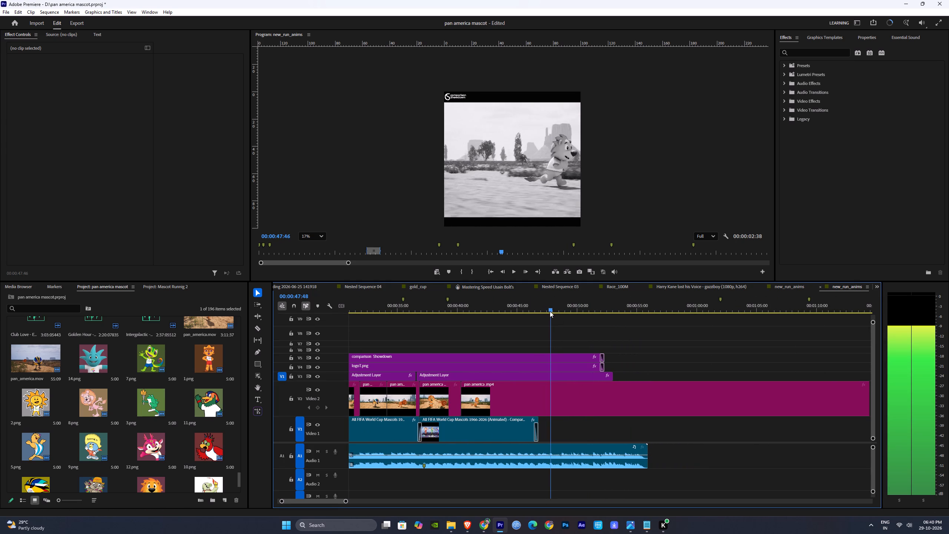
pyautogui.moveTo(550, 311); pyautogui.dragTo(540, 311)
pyautogui.press('space')
pyautogui.press('space')
pyautogui.press('space')
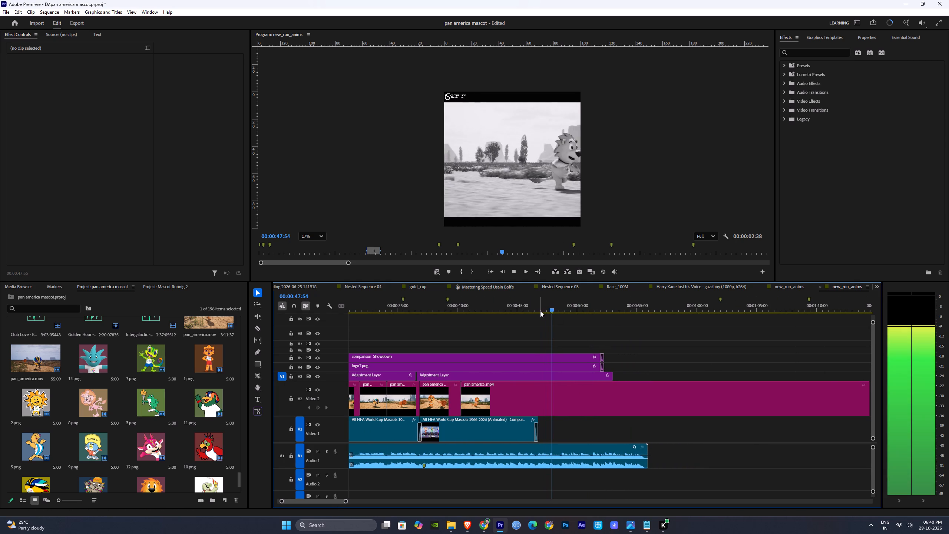
pyautogui.press('space')
pyautogui.click(555, 310)
pyautogui.press('c')
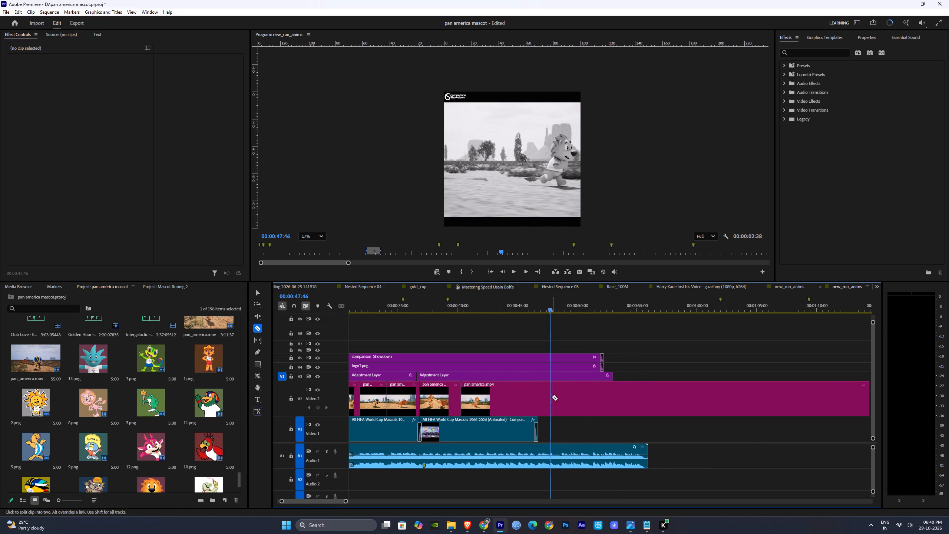
pyautogui.click(551, 397)
pyautogui.press('v')
# Split the Video 2 footage at about 00:00:50:13, delete the section before the cut, and move the remaining footage back against the preceding clip.
pyautogui.moveTo(556, 308); pyautogui.dragTo(685, 329)
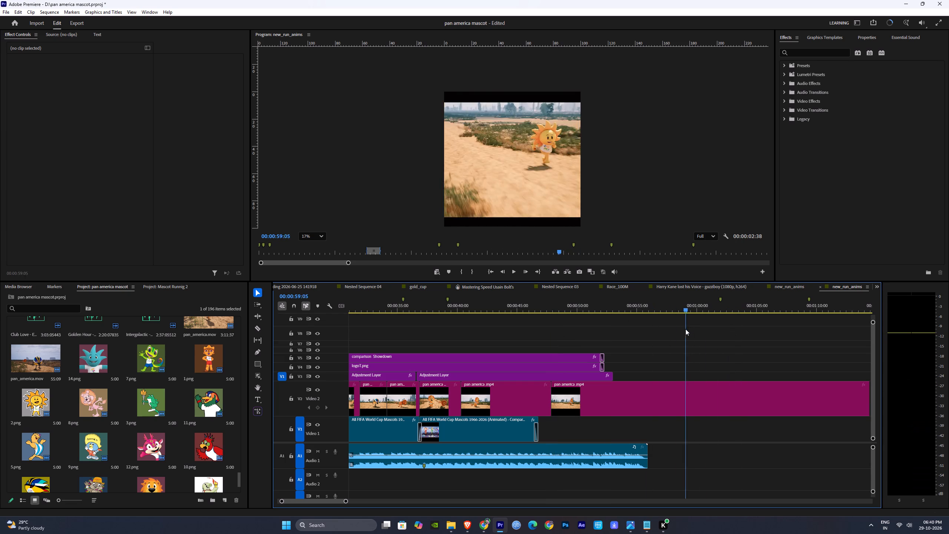
pyautogui.moveTo(685, 329); pyautogui.dragTo(638, 328)
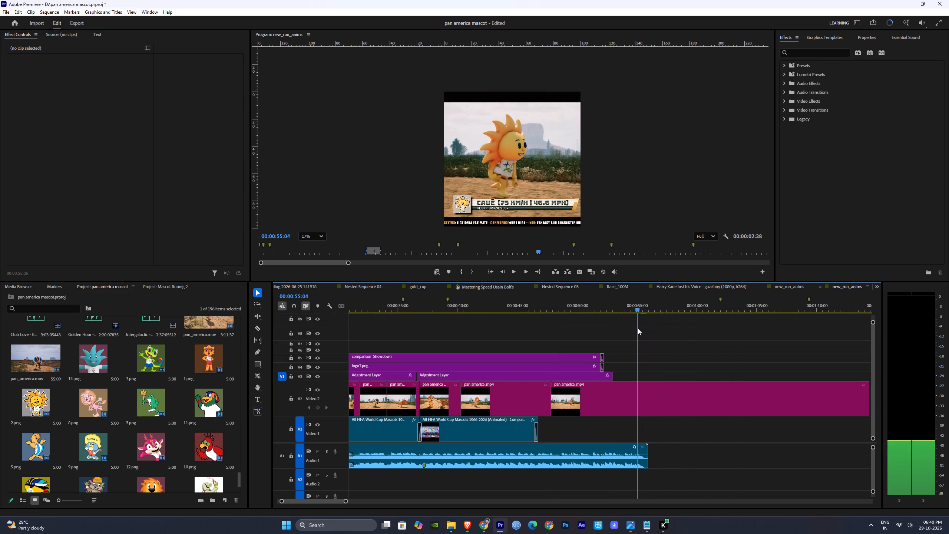
pyautogui.moveTo(638, 328); pyautogui.dragTo(598, 325)
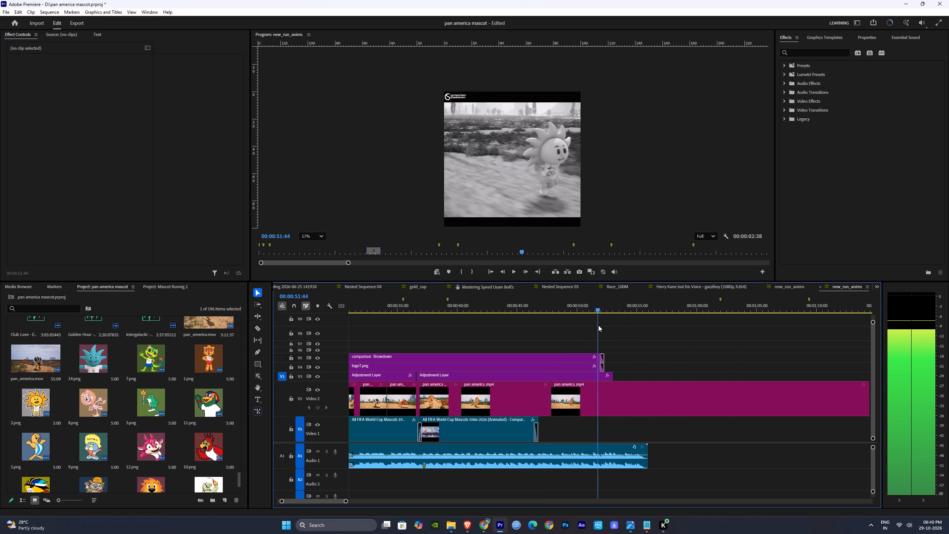
pyautogui.moveTo(598, 325); pyautogui.dragTo(577, 323)
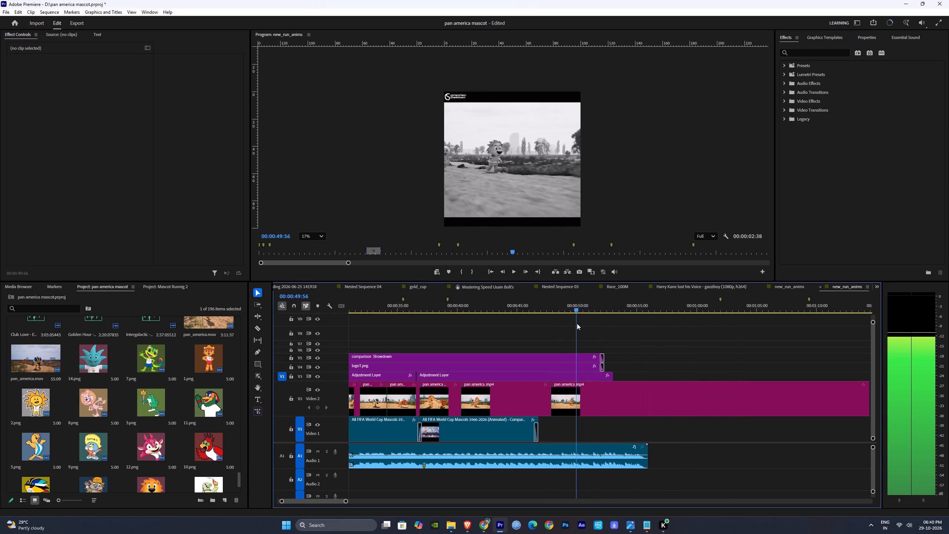
pyautogui.moveTo(577, 323); pyautogui.dragTo(580, 327)
pyautogui.press('c')
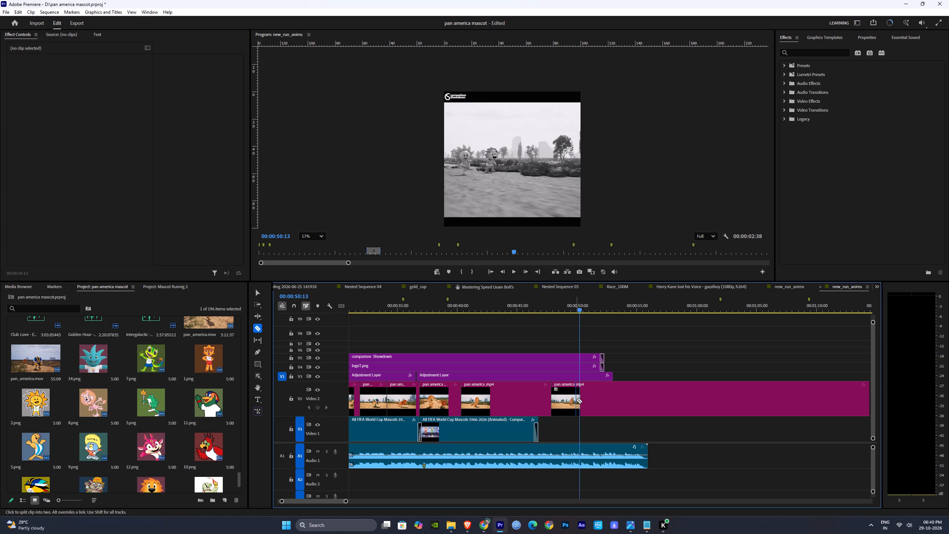
pyautogui.click(576, 400)
pyautogui.press('v')
pyautogui.click(563, 401)
pyautogui.press('Delete')
pyautogui.moveTo(616, 399); pyautogui.dragTo(583, 397)
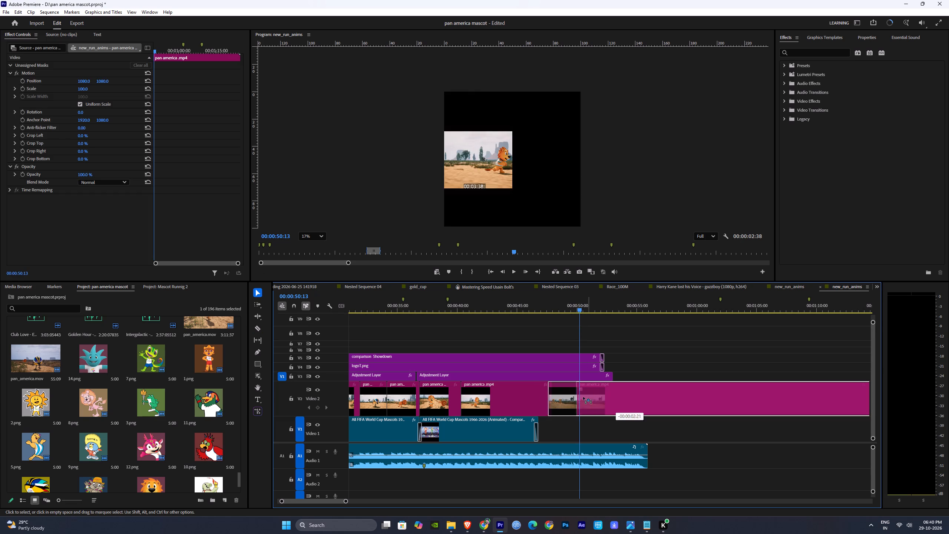
pyautogui.moveTo(583, 397); pyautogui.dragTo(591, 398)
# Replay the new join, extend the second adjustment layer to about 00:00:55, and extend the comparison Showdown and logo overlays to about 00:00:57.
pyautogui.click(538, 302)
pyautogui.press('space')
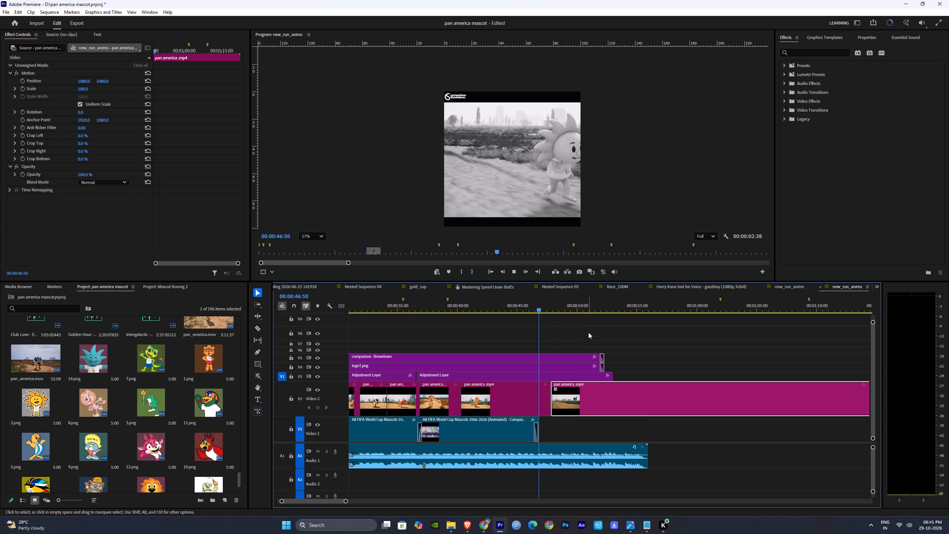
pyautogui.click(616, 336)
pyautogui.click(645, 336)
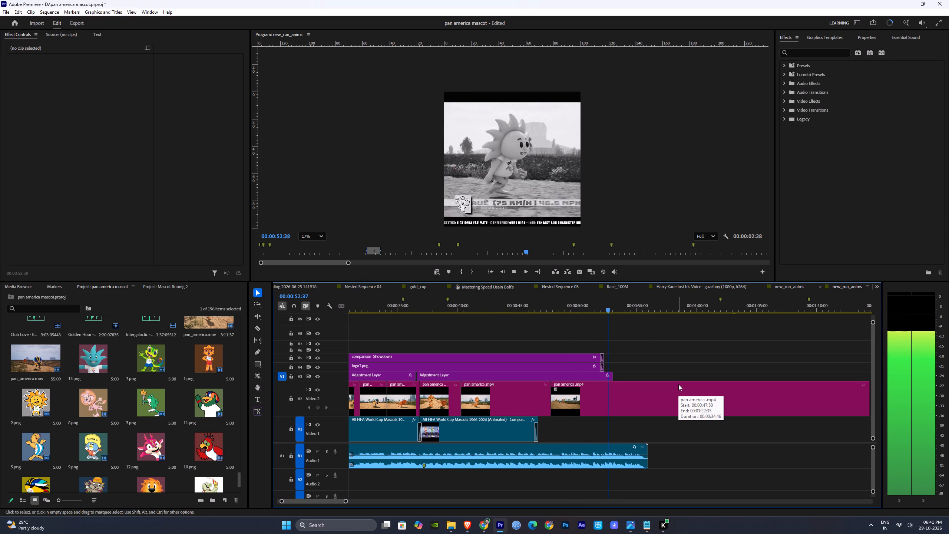
pyautogui.press('space')
pyautogui.moveTo(614, 373); pyautogui.dragTo(635, 374)
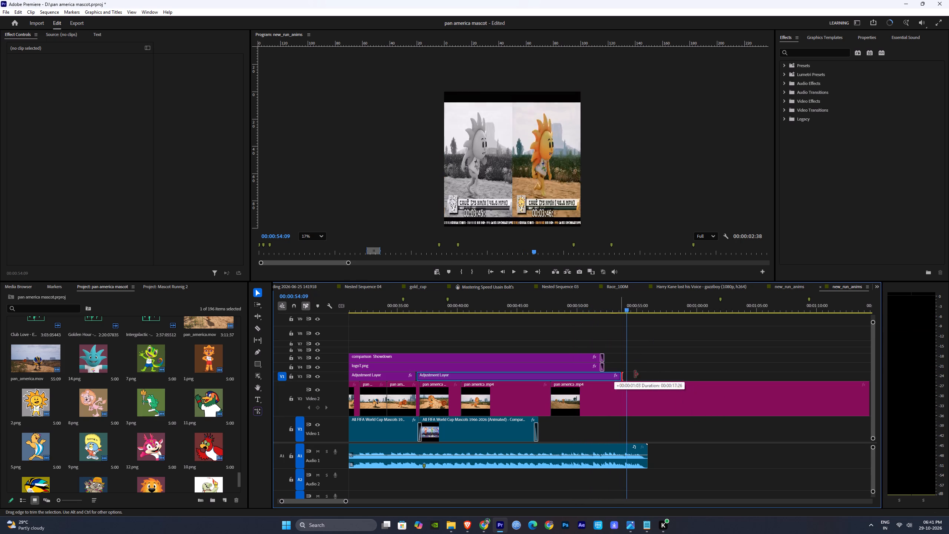
pyautogui.moveTo(635, 374); pyautogui.dragTo(641, 375)
pyautogui.moveTo(625, 345); pyautogui.dragTo(596, 366)
pyautogui.moveTo(622, 347); pyautogui.dragTo(599, 365)
pyautogui.moveTo(605, 363); pyautogui.dragTo(664, 366)
# Set the sequence out point and move it to about 00:00:56:54, replaying the Cauê run around 00:00:55.
pyautogui.moveTo(631, 307); pyautogui.dragTo(638, 307)
pyautogui.press('o')
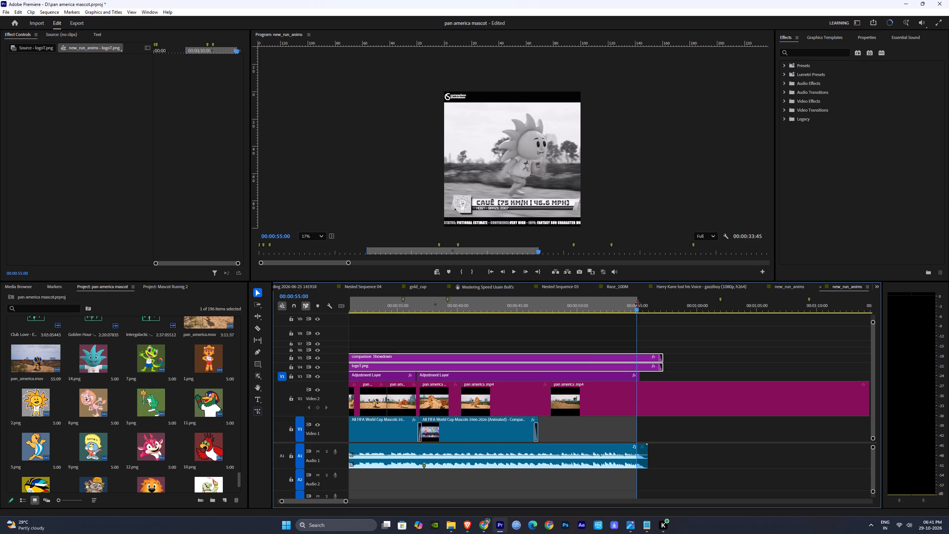
pyautogui.moveTo(638, 304); pyautogui.dragTo(641, 307)
pyautogui.click(629, 306)
pyautogui.press('space')
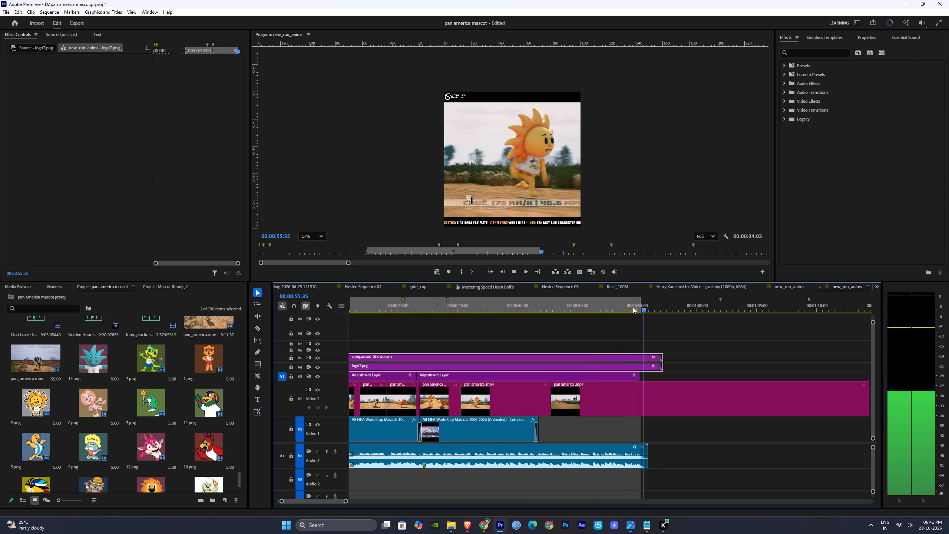
pyautogui.press('space')
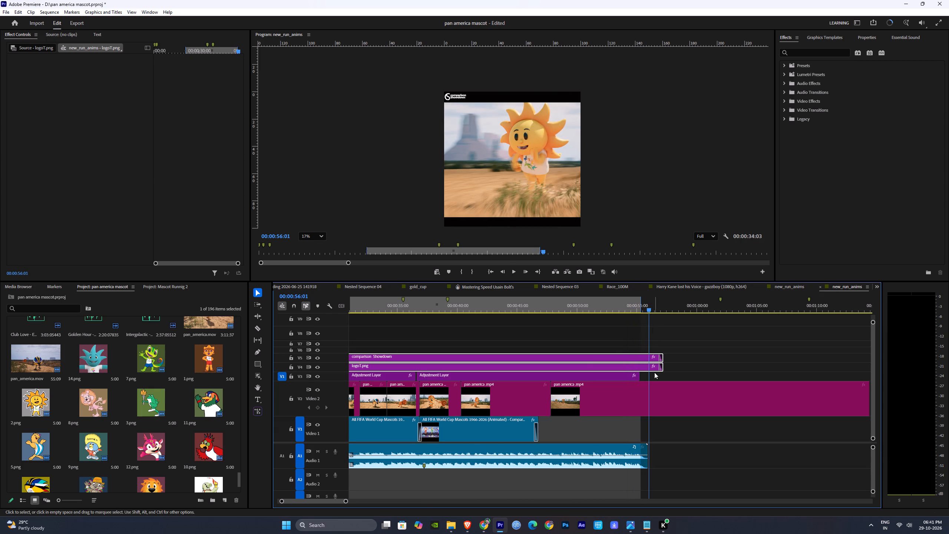
pyautogui.moveTo(641, 301); pyautogui.dragTo(660, 313)
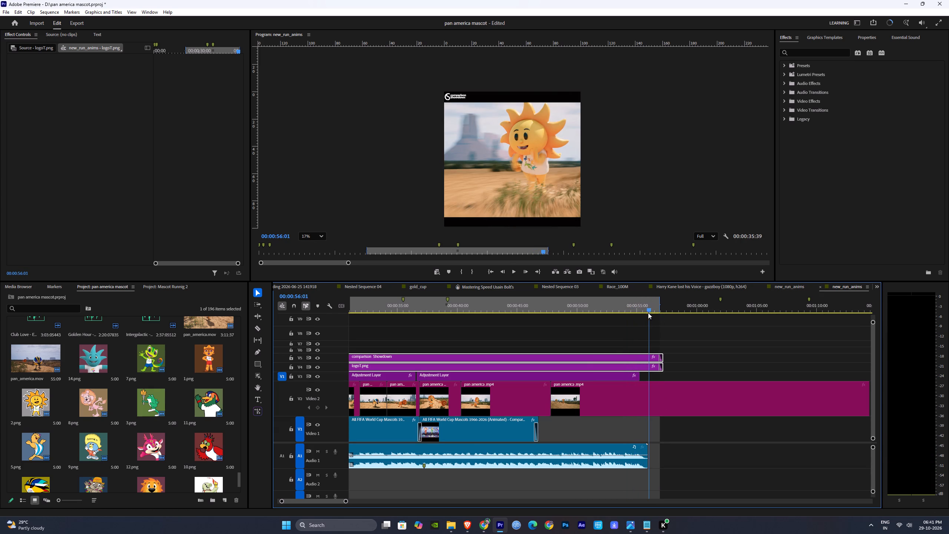
# Extend the end of the second adjustment layer to about 00:00:57, level with the out point.
pyautogui.moveTo(641, 311); pyautogui.dragTo(626, 307)
pyautogui.moveTo(642, 375); pyautogui.dragTo(660, 375)
pyautogui.press('space')
pyautogui.press('space')
# Replay the stretch between about 00:00:36 and 00:00:40 to examine the adjustment layers' changeover after the Santiaguito run.
pyautogui.moveTo(416, 376); pyautogui.dragTo(422, 376)
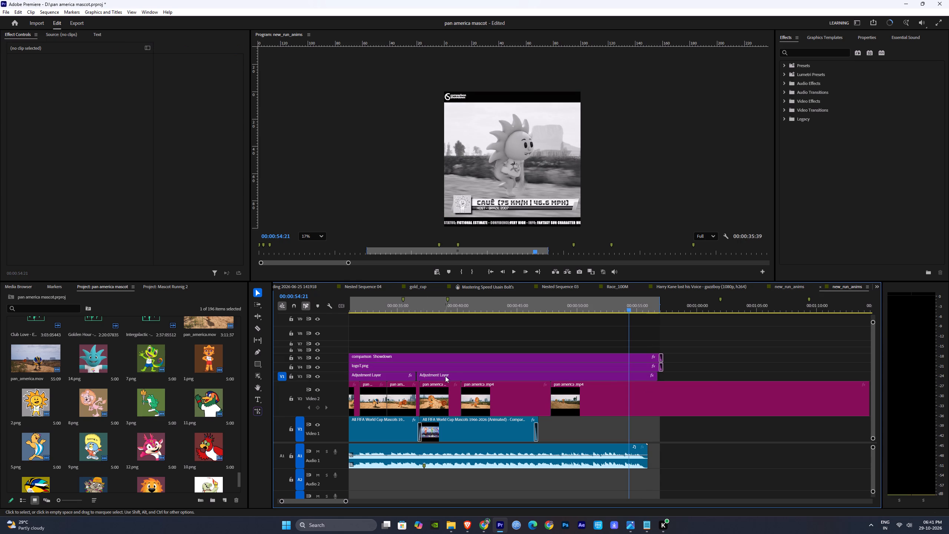
pyautogui.click(452, 300)
pyautogui.press('space')
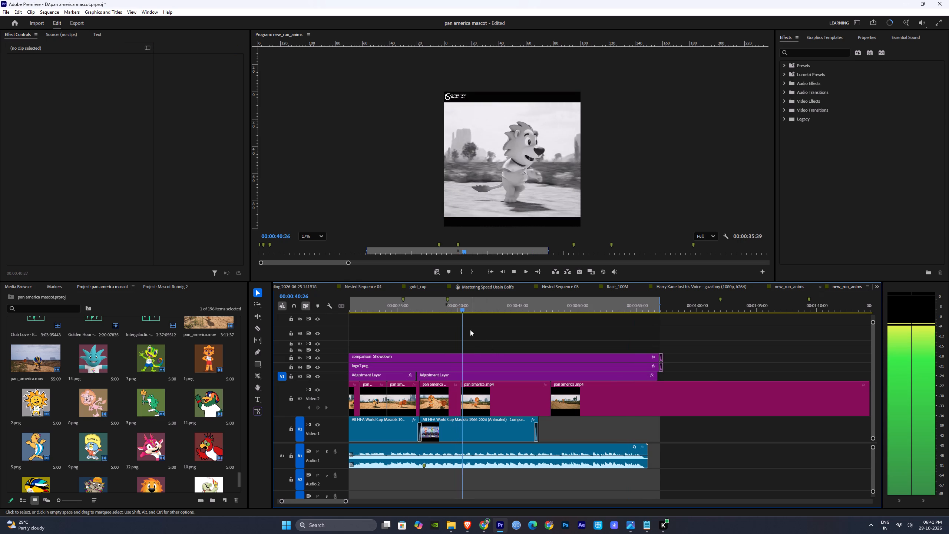
pyautogui.moveTo(458, 307); pyautogui.dragTo(406, 313)
pyautogui.press('space')
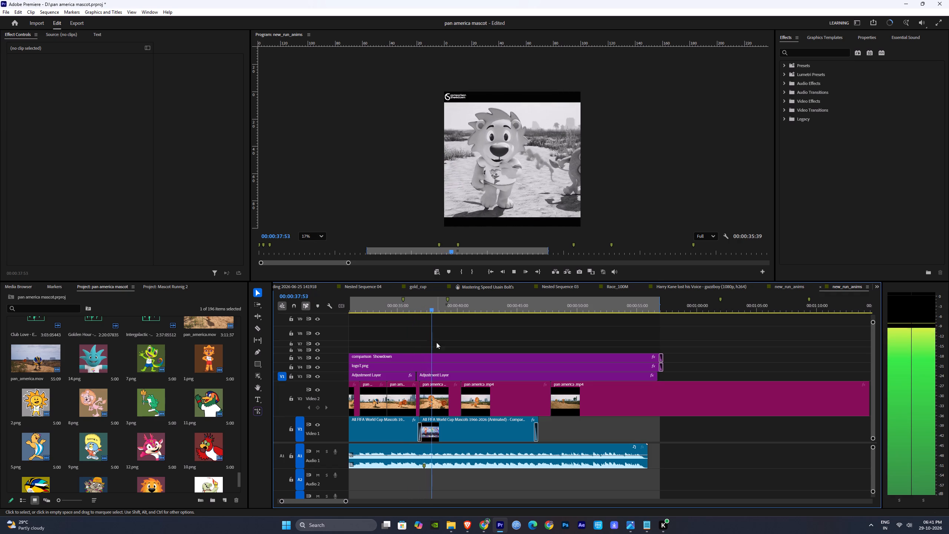
pyautogui.press('space')
pyautogui.click(413, 306)
pyautogui.press('space')
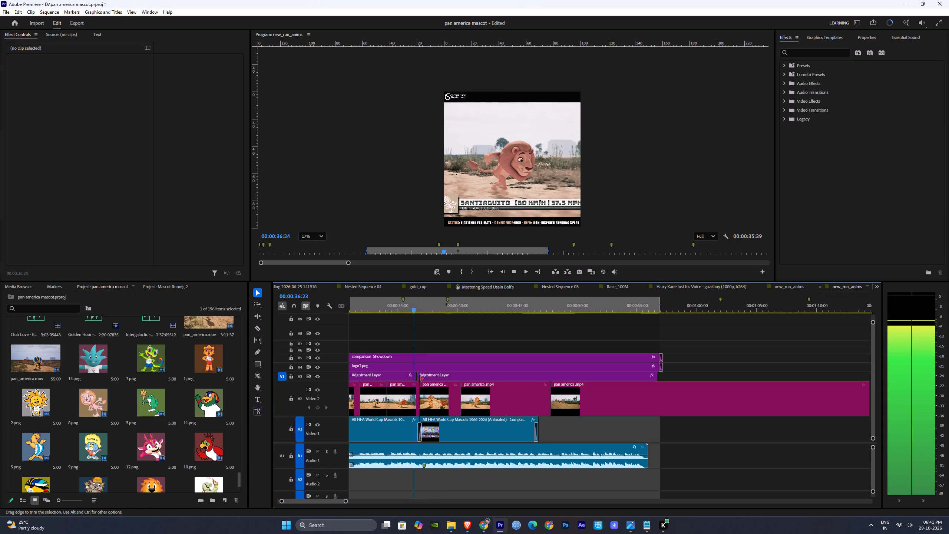
pyautogui.press('space')
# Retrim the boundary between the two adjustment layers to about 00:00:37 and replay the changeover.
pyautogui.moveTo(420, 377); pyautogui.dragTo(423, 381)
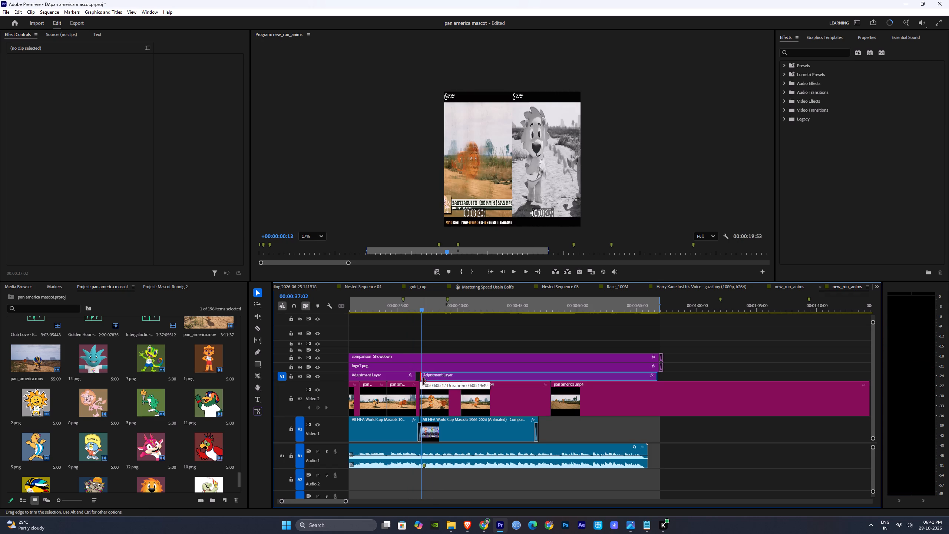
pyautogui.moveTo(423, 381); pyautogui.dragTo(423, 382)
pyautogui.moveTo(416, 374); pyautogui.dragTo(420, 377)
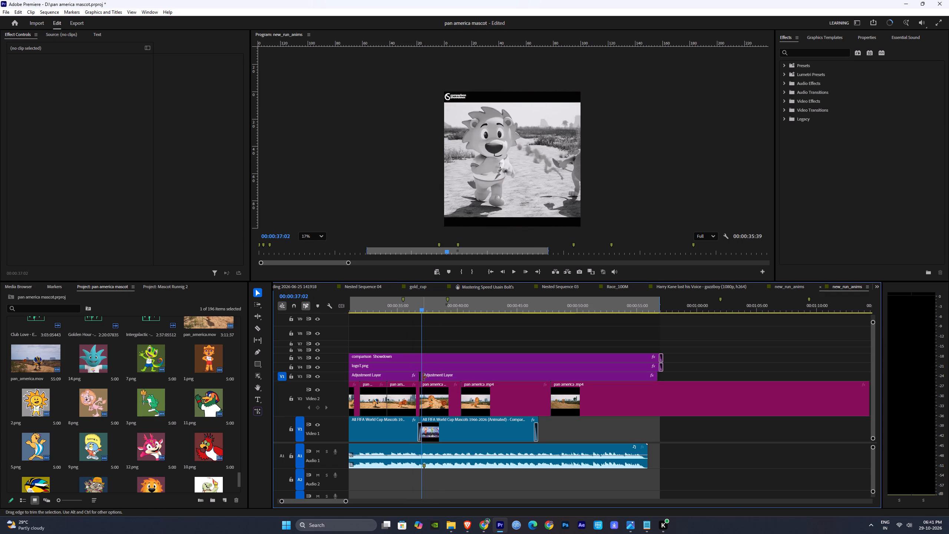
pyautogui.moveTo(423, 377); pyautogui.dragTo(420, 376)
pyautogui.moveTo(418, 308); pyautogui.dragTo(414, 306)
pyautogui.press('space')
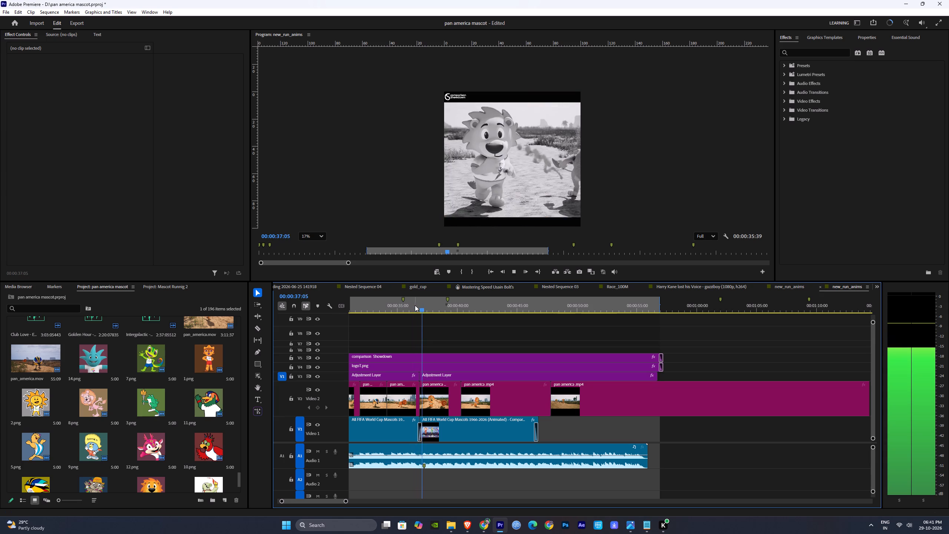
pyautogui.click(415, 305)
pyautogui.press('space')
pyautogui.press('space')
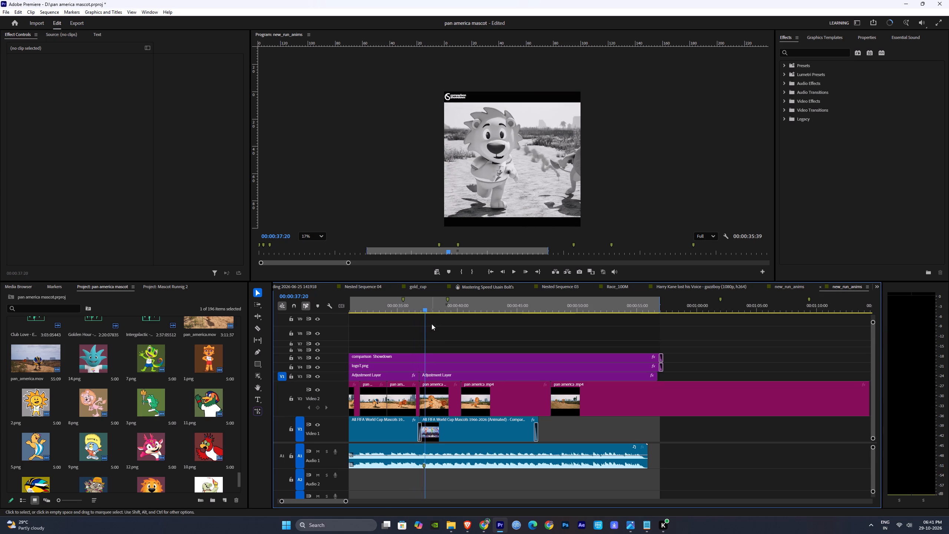
# Move both the Video 2 cut after the Santiaguito run and the adjustment layer boundary to about 00:00:37:11, and replay the join.
pyautogui.click(428, 309)
pyautogui.keyDown('alt'); pyautogui.scroll(10, 409, 386); pyautogui.keyUp('alt')
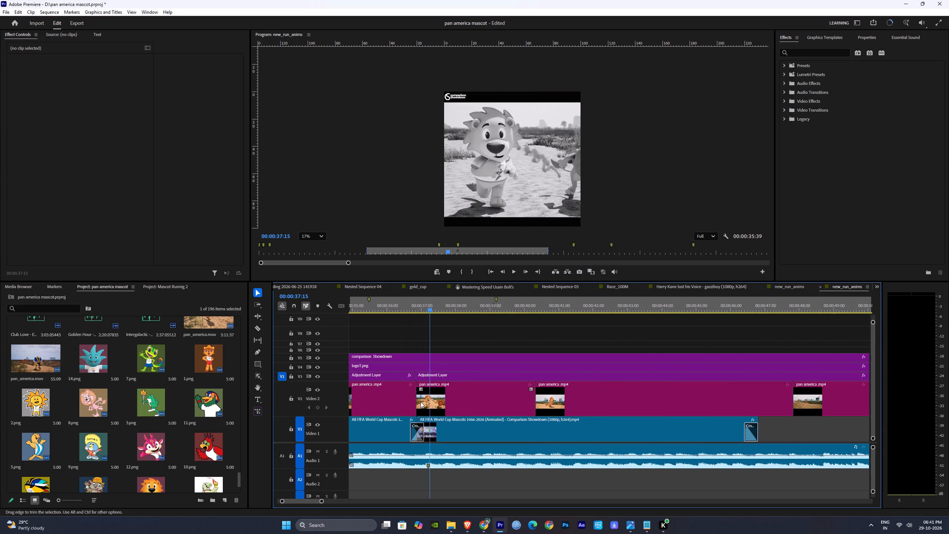
pyautogui.moveTo(417, 396); pyautogui.dragTo(429, 406)
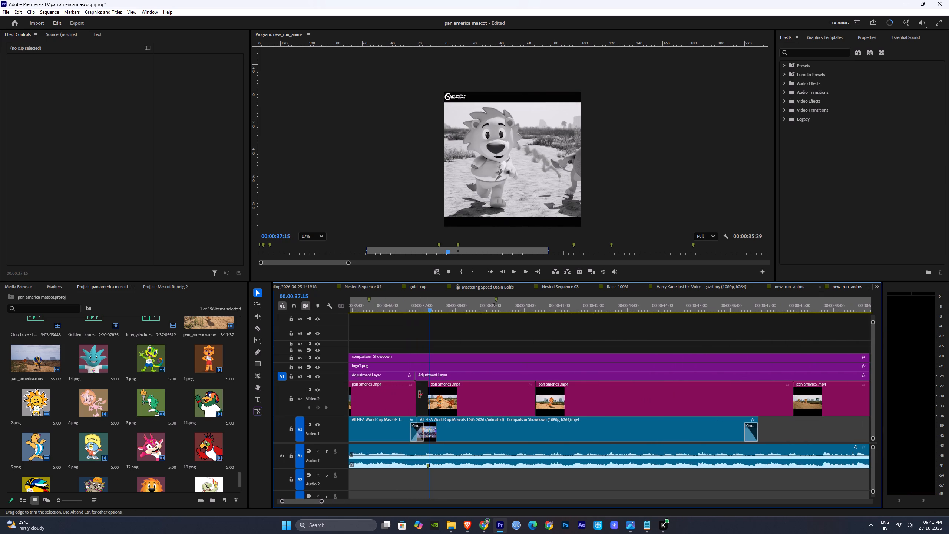
pyautogui.moveTo(419, 394); pyautogui.dragTo(437, 399)
pyautogui.moveTo(419, 374); pyautogui.dragTo(431, 377)
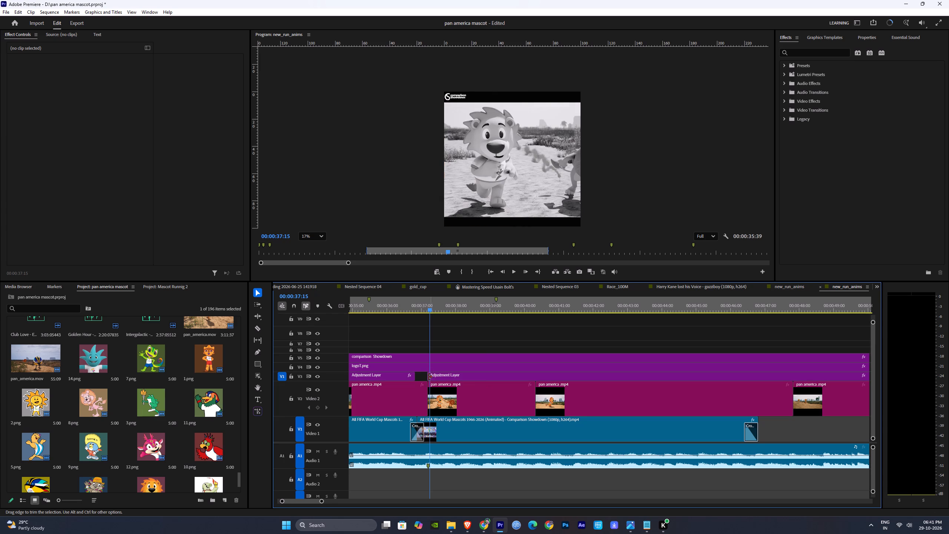
pyautogui.moveTo(416, 374); pyautogui.dragTo(434, 379)
pyautogui.moveTo(426, 306); pyautogui.dragTo(421, 304)
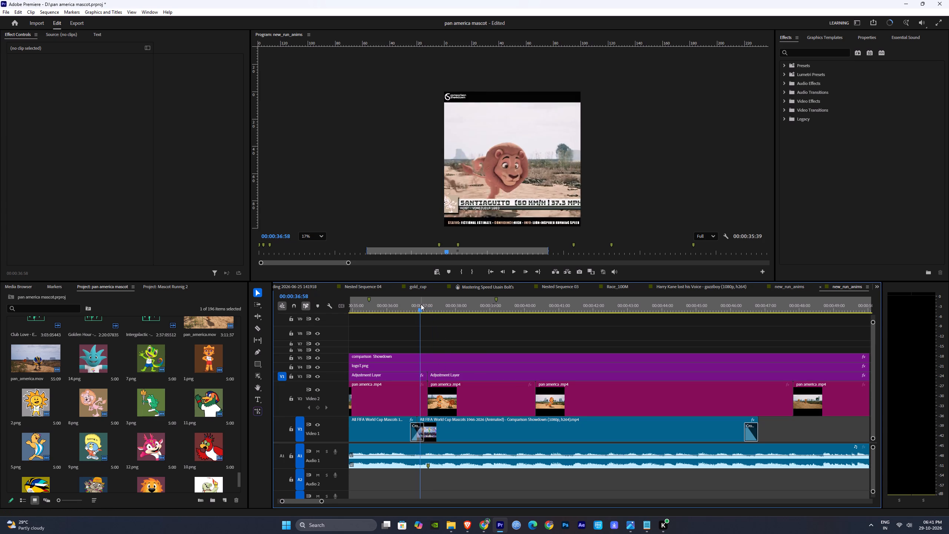
pyautogui.press('space')
pyautogui.press('space')
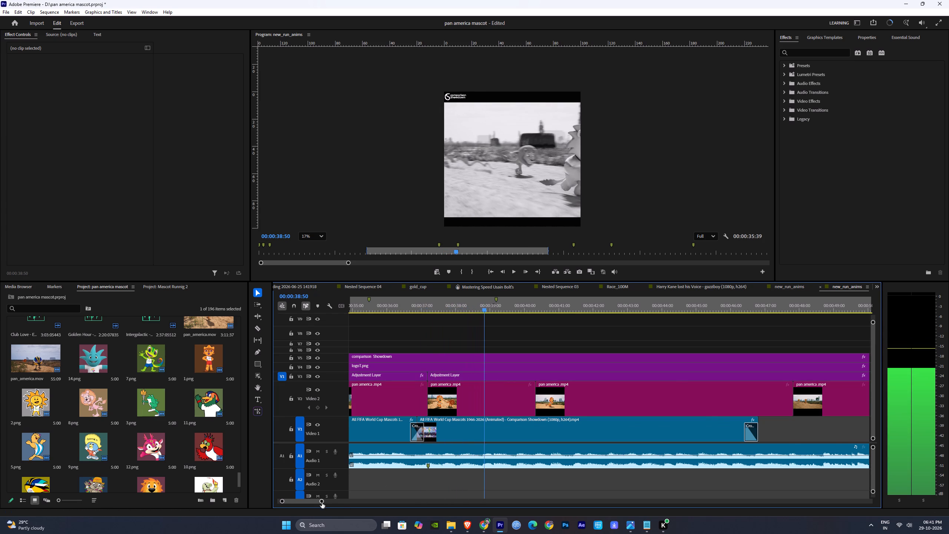
# Trim the start of the first adjustment layer to about 00:00:26:28, near the end of the Tocopan run.
pyautogui.moveTo(323, 502); pyautogui.dragTo(353, 500)
pyautogui.moveTo(510, 305); pyautogui.dragTo(431, 310)
pyautogui.press('space')
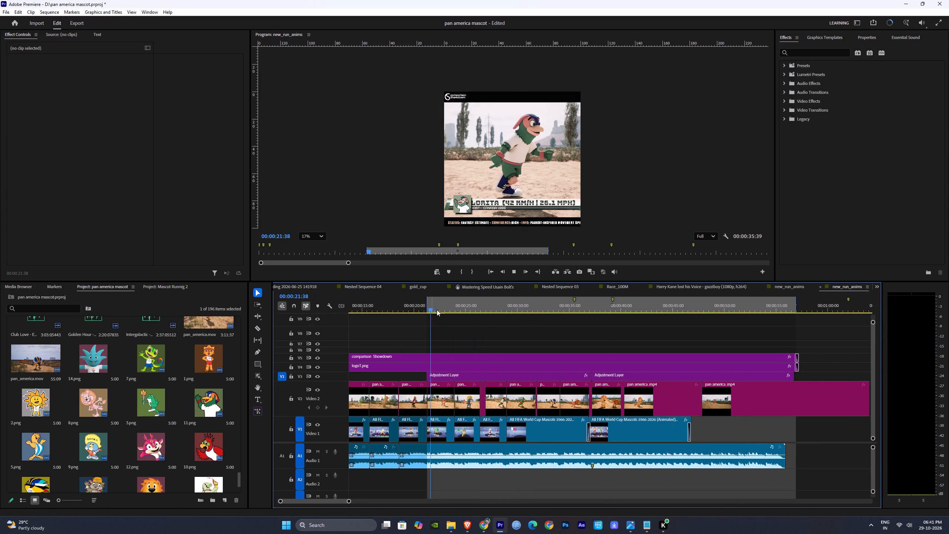
pyautogui.moveTo(459, 307); pyautogui.dragTo(467, 309)
pyautogui.press('space')
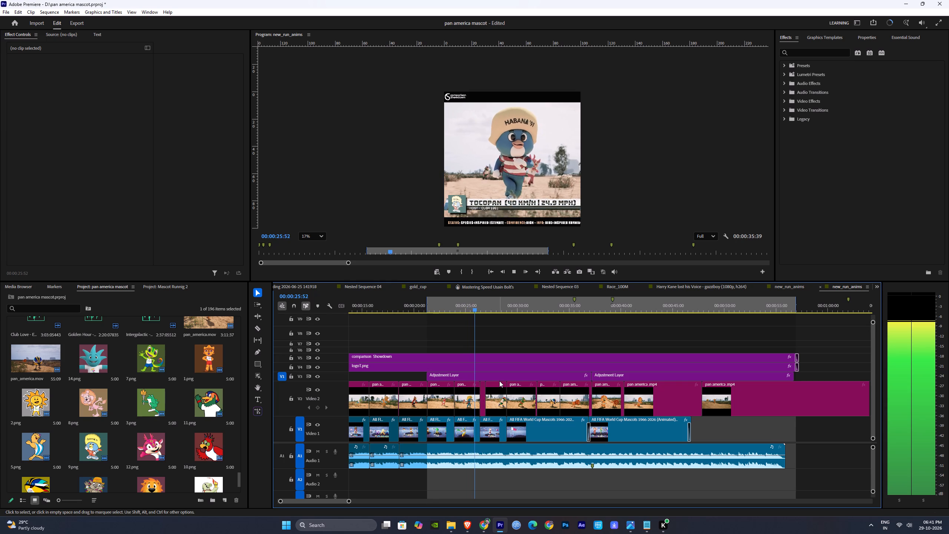
pyautogui.press('space')
pyautogui.moveTo(429, 376); pyautogui.dragTo(484, 391)
# Replay the footage from about 00:00:26:13 repeatedly to examine where the adjustment layer begins after the Tocopan run.
pyautogui.click(479, 308)
pyautogui.press('space')
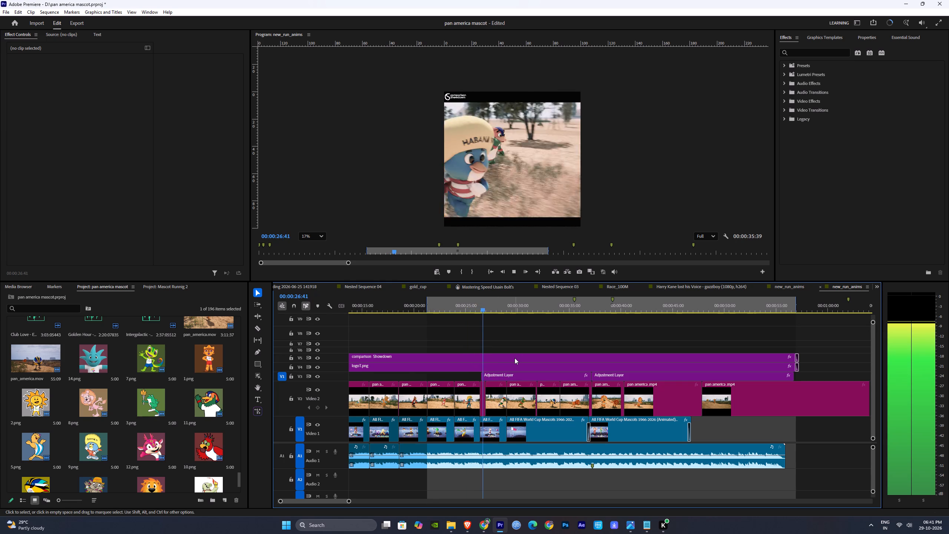
pyautogui.click(480, 305)
pyautogui.press('space')
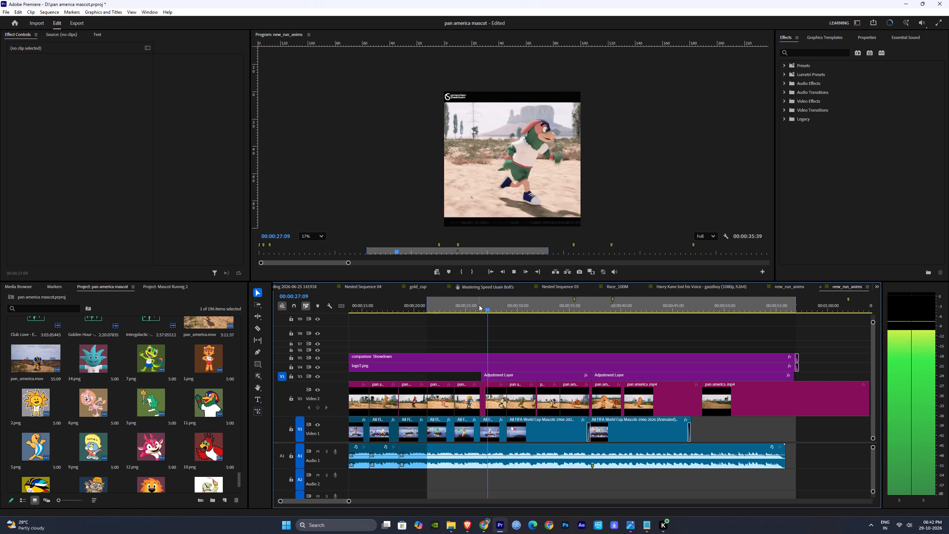
pyautogui.click(479, 305)
pyautogui.press('space')
pyautogui.click(479, 305)
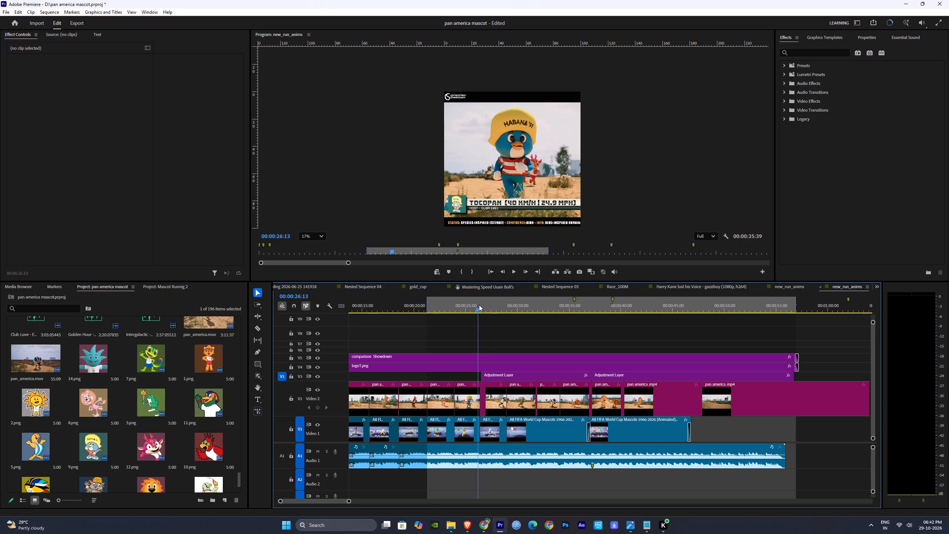
pyautogui.press('space')
pyautogui.keyDown('alt'); pyautogui.scroll(11, 482, 365); pyautogui.keyUp('alt')
pyautogui.press('space')
pyautogui.click(483, 306)
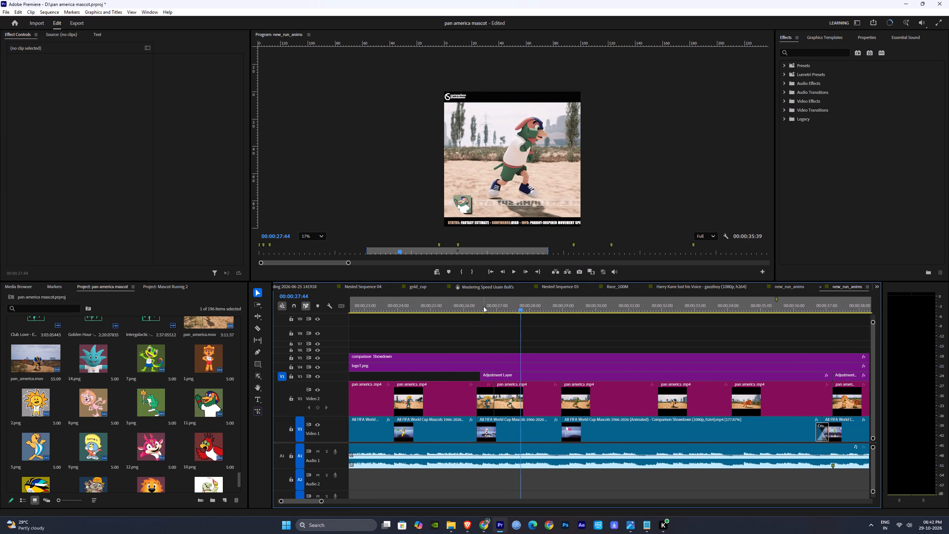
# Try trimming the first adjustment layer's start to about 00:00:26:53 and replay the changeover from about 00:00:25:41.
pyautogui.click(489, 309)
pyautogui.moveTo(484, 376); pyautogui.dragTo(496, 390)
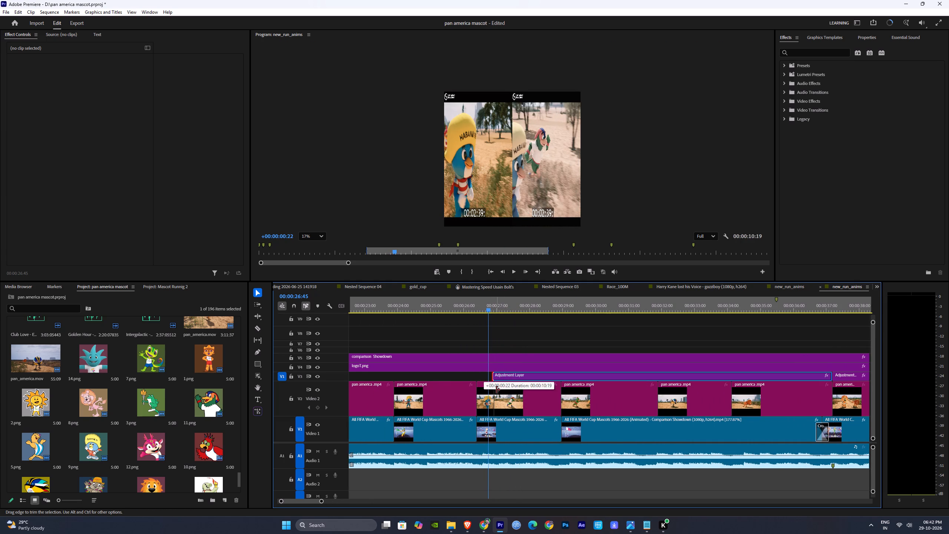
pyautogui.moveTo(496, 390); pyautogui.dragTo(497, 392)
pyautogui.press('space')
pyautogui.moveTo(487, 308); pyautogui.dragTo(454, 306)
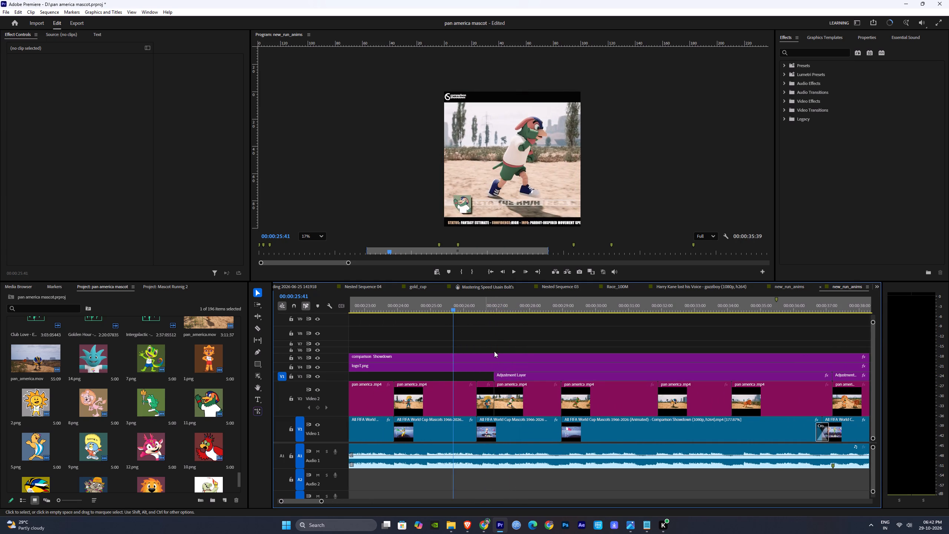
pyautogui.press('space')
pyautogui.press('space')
# Extend the first adjustment layer's start back to the clip cut at about 00:00:26:23 and replay it.
pyautogui.moveTo(496, 378); pyautogui.dragTo(478, 389)
pyautogui.press('space')
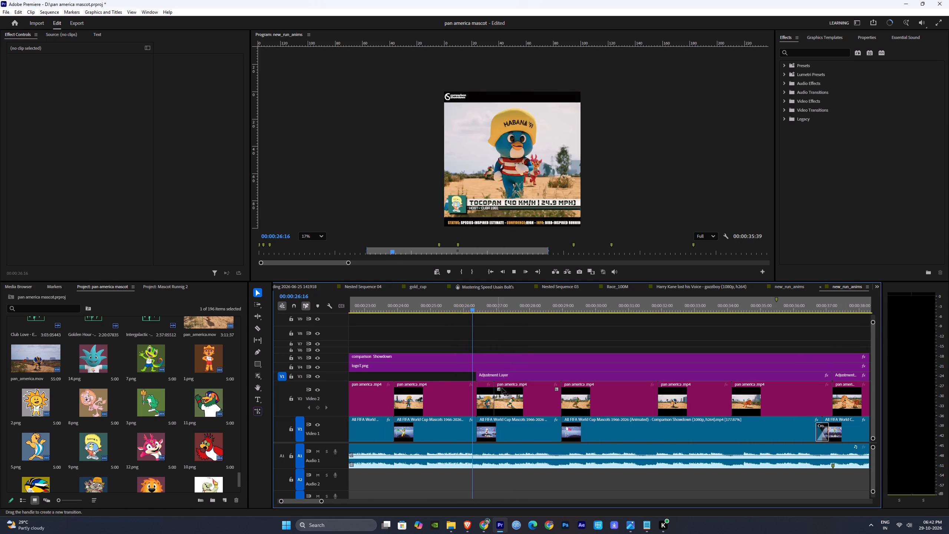
# Play the mascot runs from about 00:00:26:16 to 00:00:40:01, saving the project partway through.
pyautogui.moveTo(322, 502); pyautogui.dragTo(404, 495)
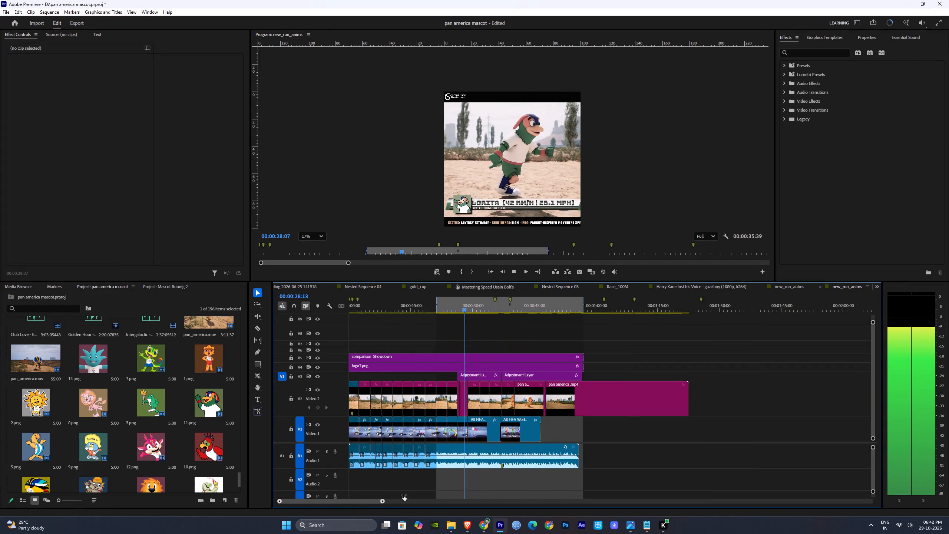
pyautogui.moveTo(404, 495); pyautogui.dragTo(403, 488)
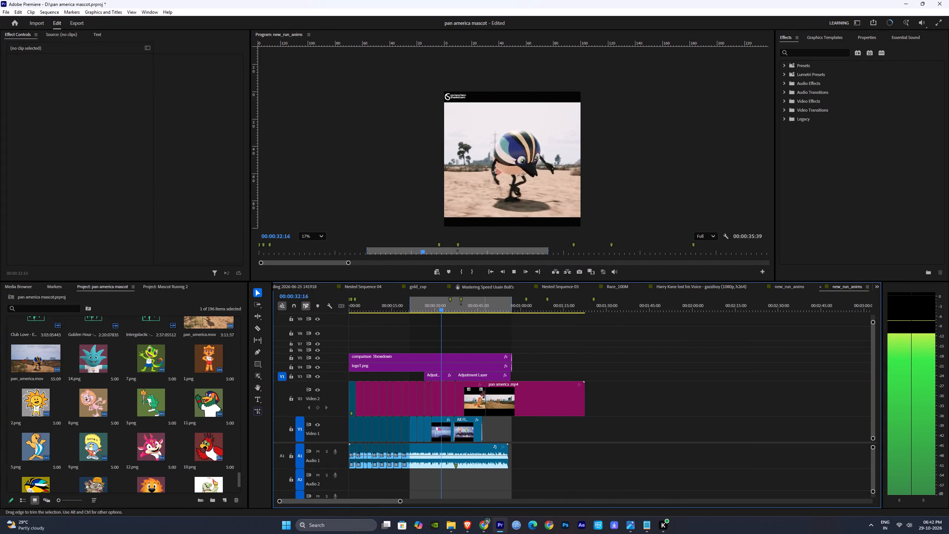
pyautogui.moveTo(401, 502); pyautogui.dragTo(393, 502)
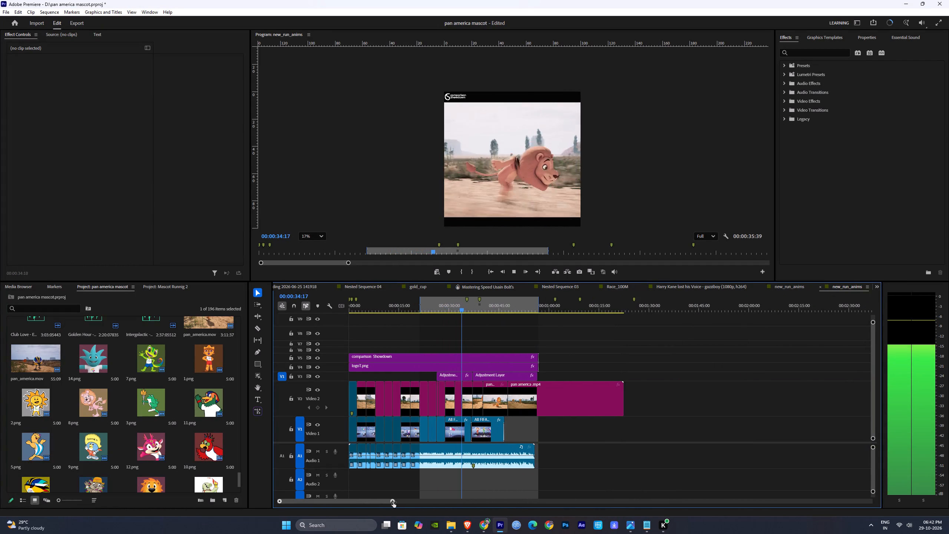
pyautogui.moveTo(393, 502); pyautogui.dragTo(386, 503)
pyautogui.press('space')
pyautogui.click(546, 339)
pyautogui.click(547, 340)
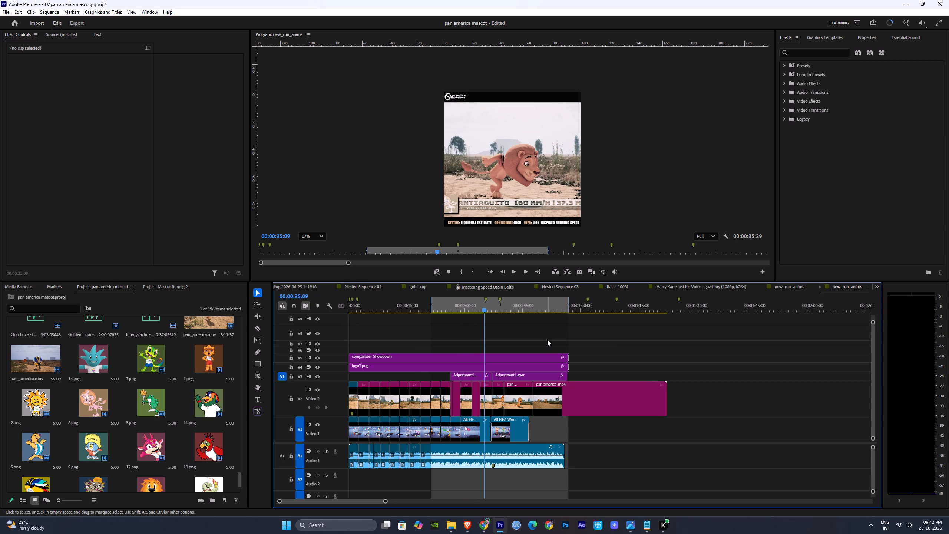
pyautogui.hotkey('ctrl', 's')
pyautogui.press('space')
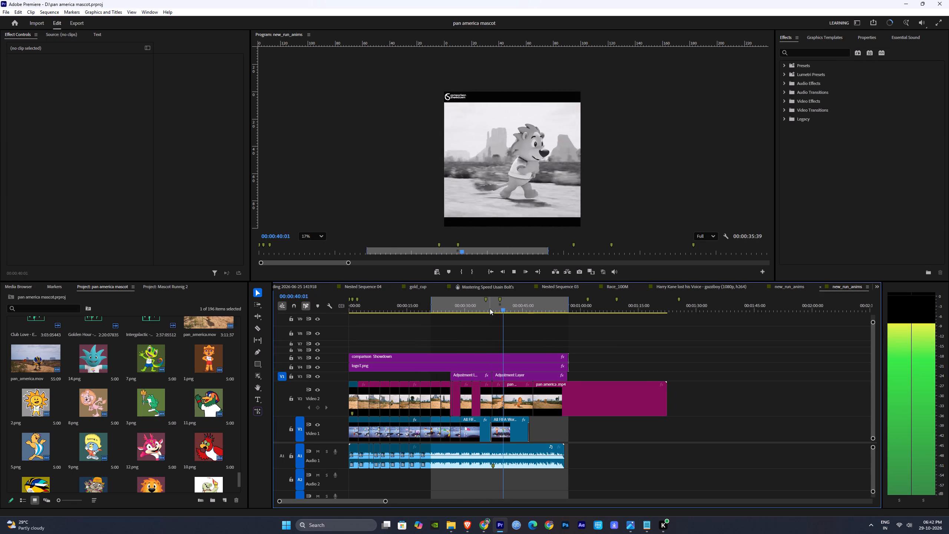
pyautogui.press('space')
# Save the project and extend the sequence's in point back to 00:00:00:00.
pyautogui.moveTo(495, 307); pyautogui.dragTo(338, 315)
pyautogui.hotkey('ctrl', 's')
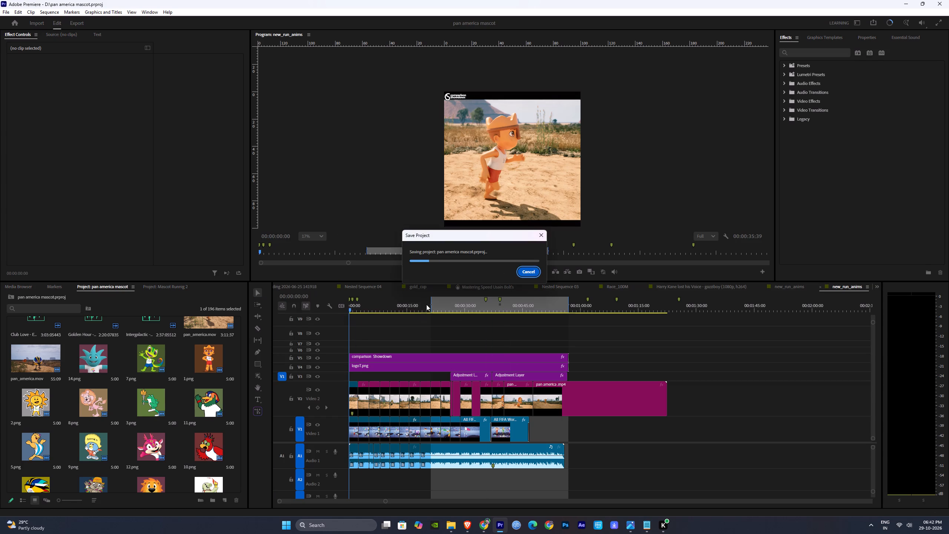
pyautogui.moveTo(432, 307); pyautogui.dragTo(328, 304)
pyautogui.moveTo(431, 305); pyautogui.dragTo(298, 306)
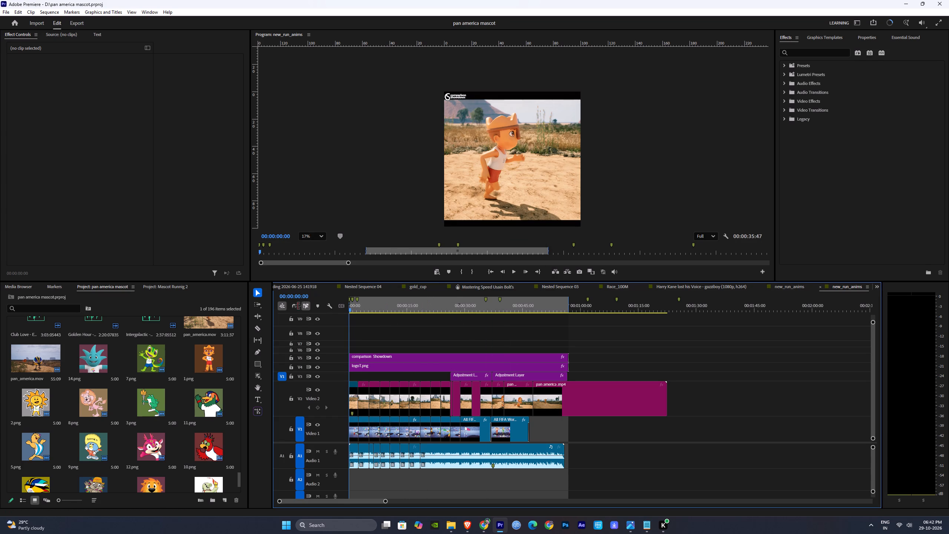
pyautogui.moveTo(298, 306); pyautogui.dragTo(297, 306)
# Spot-check the runs from the sequence start to about 00:00:29:08, then save the project.
pyautogui.press('space')
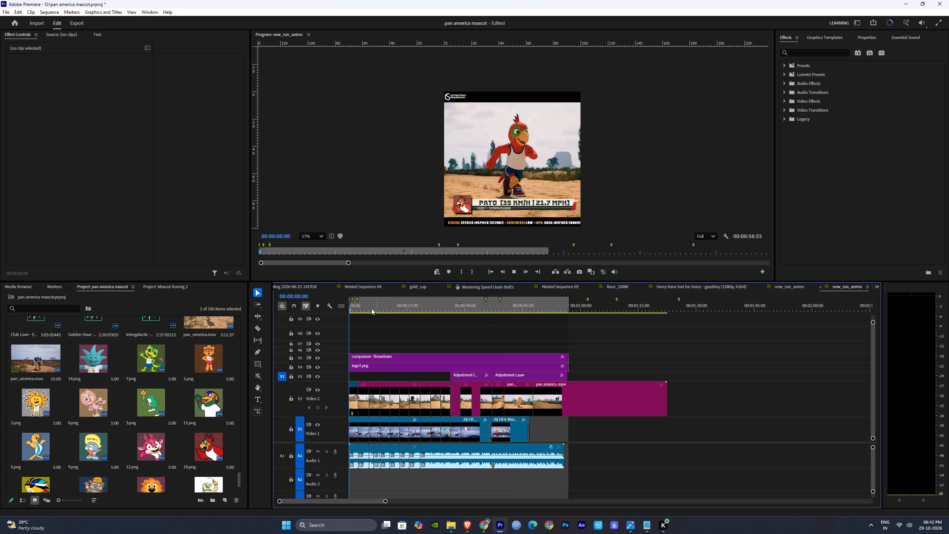
pyautogui.moveTo(361, 307); pyautogui.dragTo(330, 309)
pyautogui.press('space')
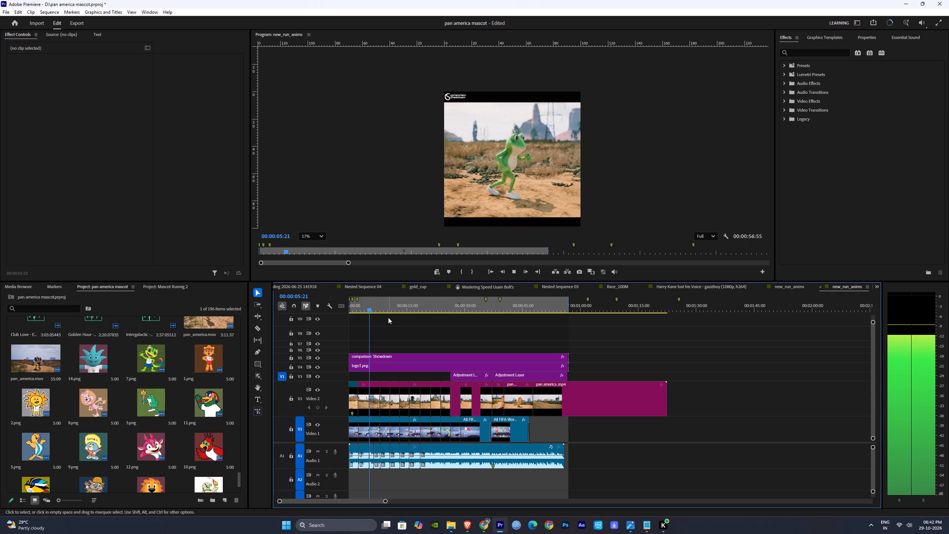
pyautogui.click(367, 307)
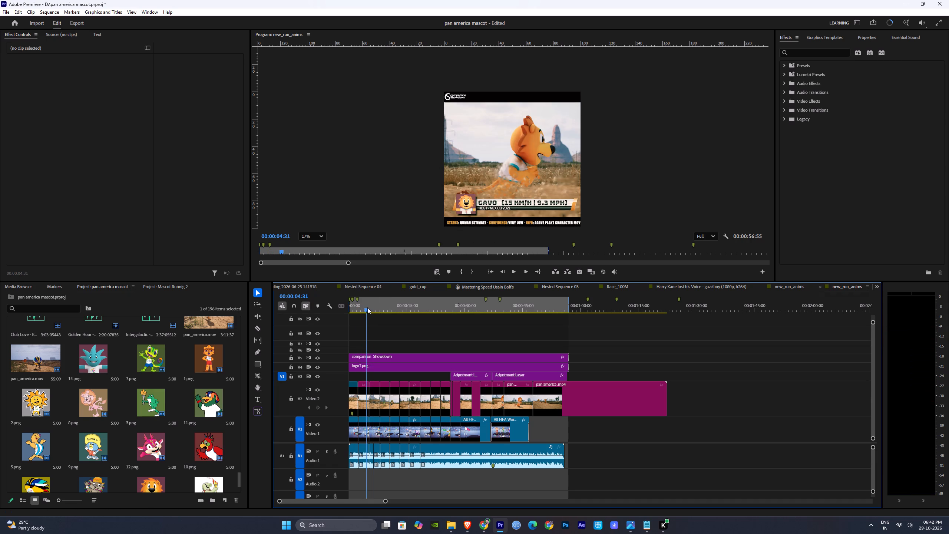
pyautogui.press('space')
pyautogui.moveTo(372, 307); pyautogui.dragTo(383, 307)
pyautogui.press('space')
pyautogui.moveTo(390, 307); pyautogui.dragTo(400, 307)
pyautogui.press('space')
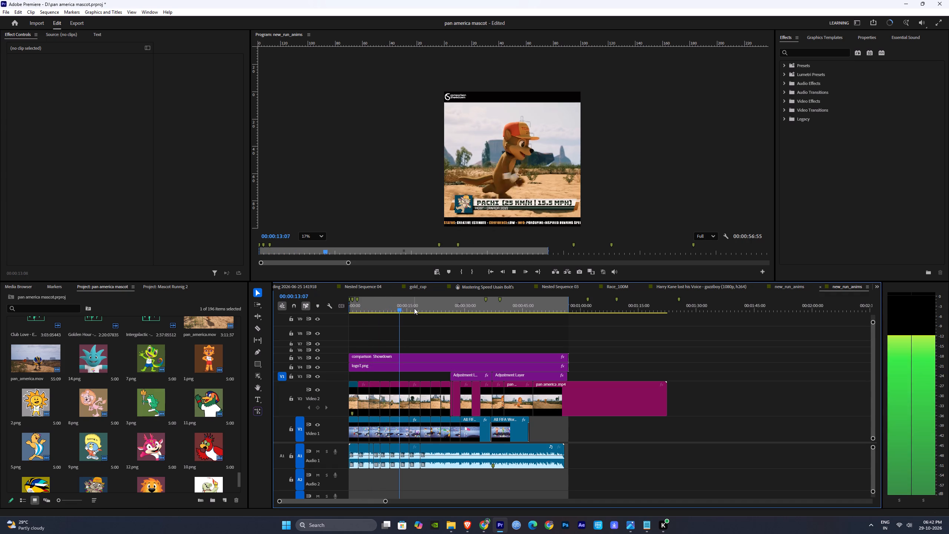
pyautogui.click(423, 309)
pyautogui.press('space')
pyautogui.click(433, 310)
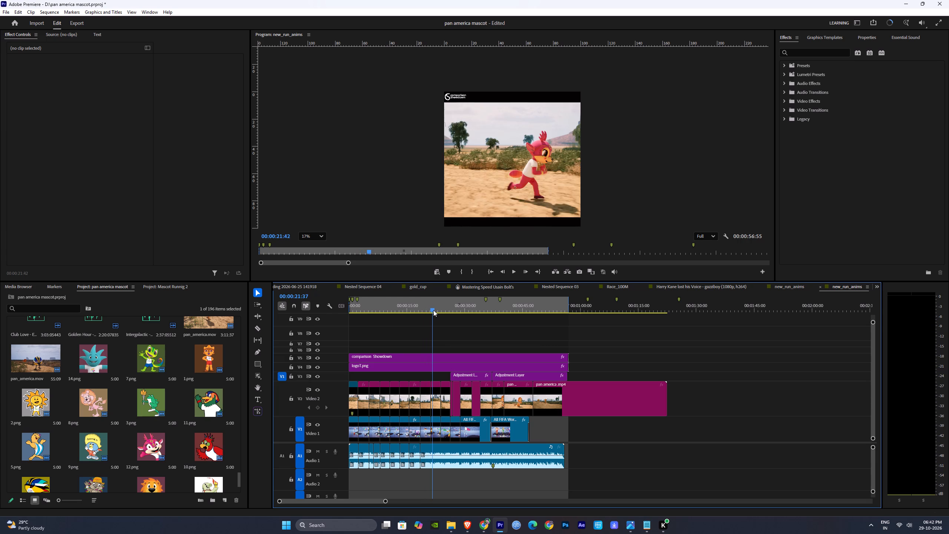
pyautogui.press('space')
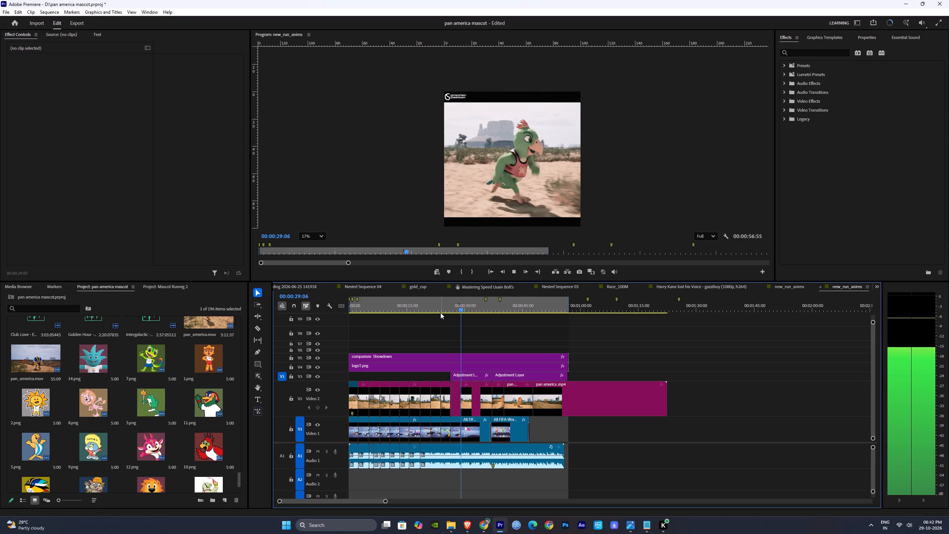
pyautogui.press('space')
pyautogui.hotkey('ctrl', 's')
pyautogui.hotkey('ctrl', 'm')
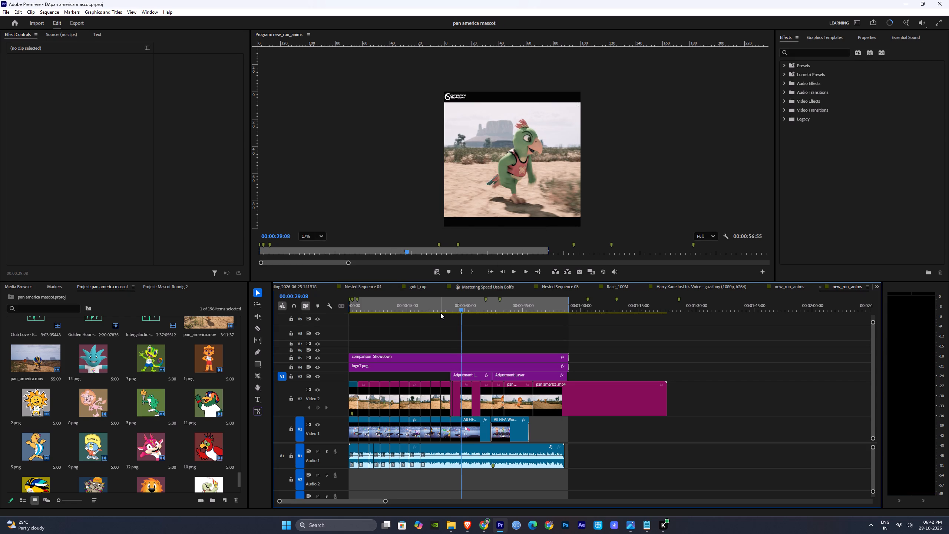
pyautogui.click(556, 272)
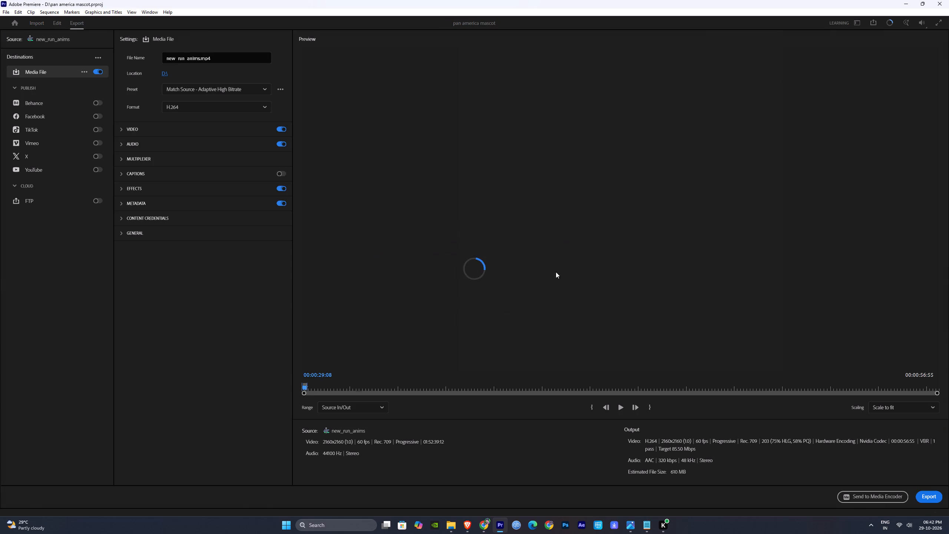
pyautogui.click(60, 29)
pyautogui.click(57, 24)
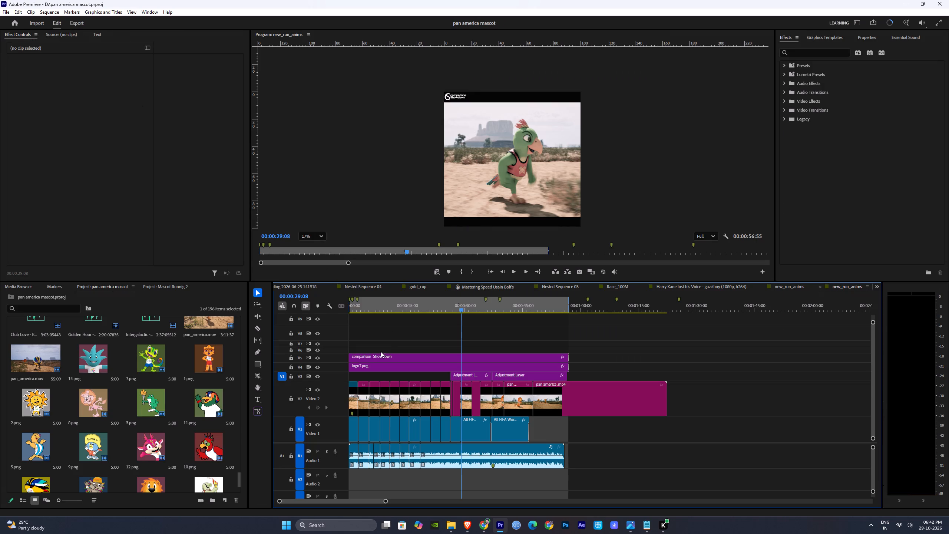
# Hide the Video 1 track so its FIFA World Cup mascot clips do not show.
pyautogui.click(356, 431)
pyautogui.click(316, 425)
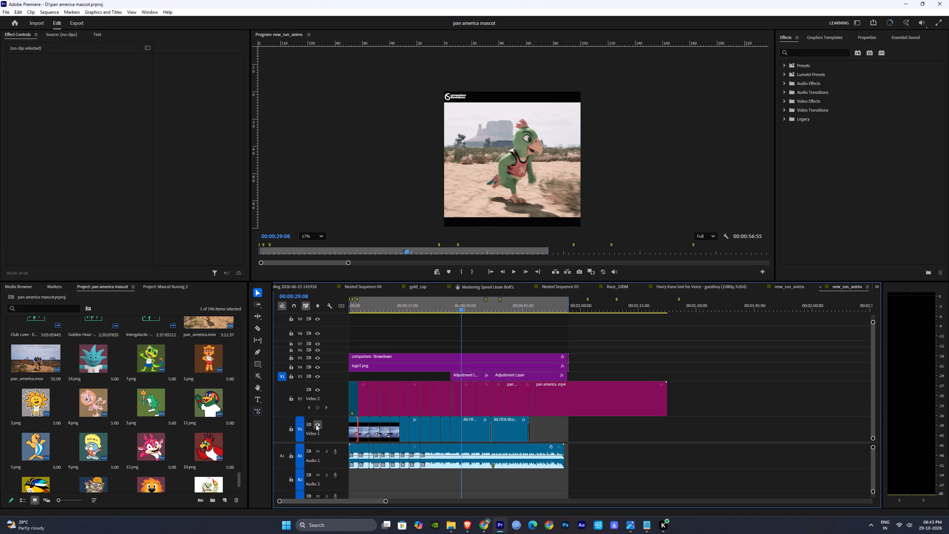
pyautogui.click(569, 432)
pyautogui.click(563, 432)
pyautogui.moveTo(357, 300); pyautogui.dragTo(353, 302)
pyautogui.hotkey('ctrl', 'z')
# Replay the sequence from the start and around 00:00:19:27 to check the picture with Video 1 hidden.
pyautogui.moveTo(365, 307); pyautogui.dragTo(339, 310)
pyautogui.press('space')
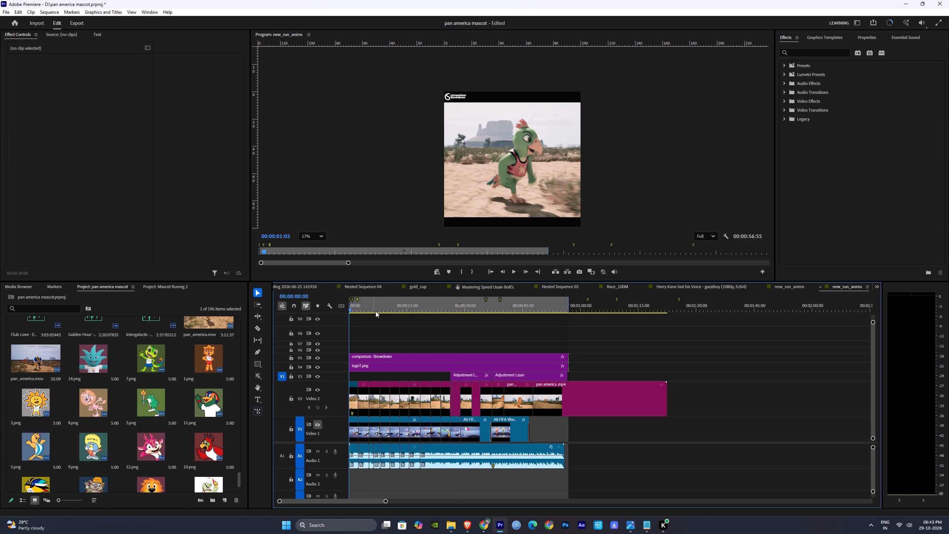
pyautogui.moveTo(383, 308); pyautogui.dragTo(421, 309)
pyautogui.press('space')
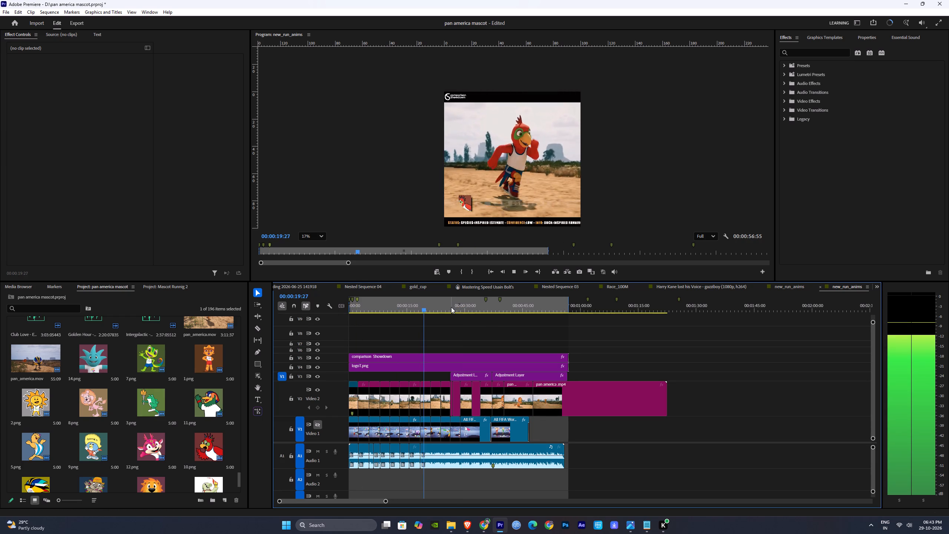
pyautogui.press('space')
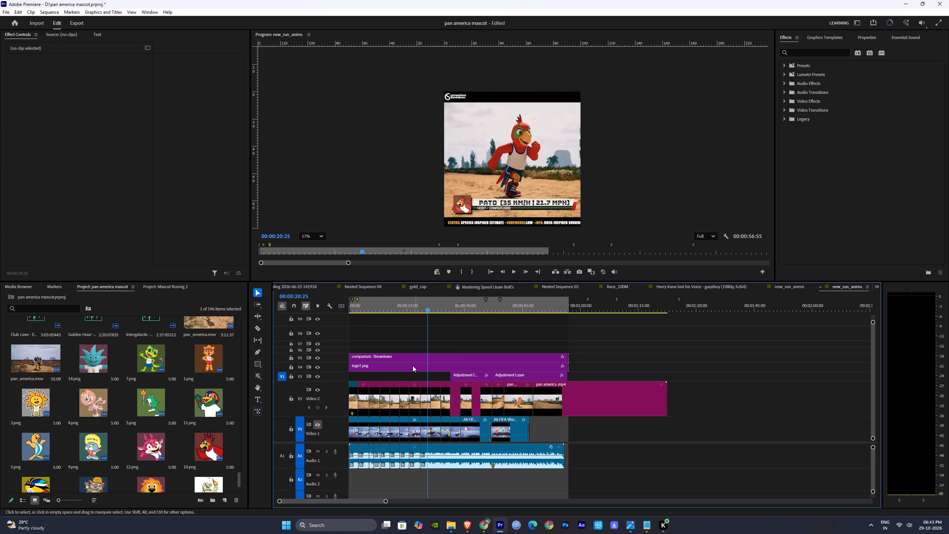
# Lower the comparison Showdown text graphic from the black top bar to just inside the footage's upper edge.
pyautogui.click(411, 356)
pyautogui.moveTo(102, 69); pyautogui.dragTo(121, 72)
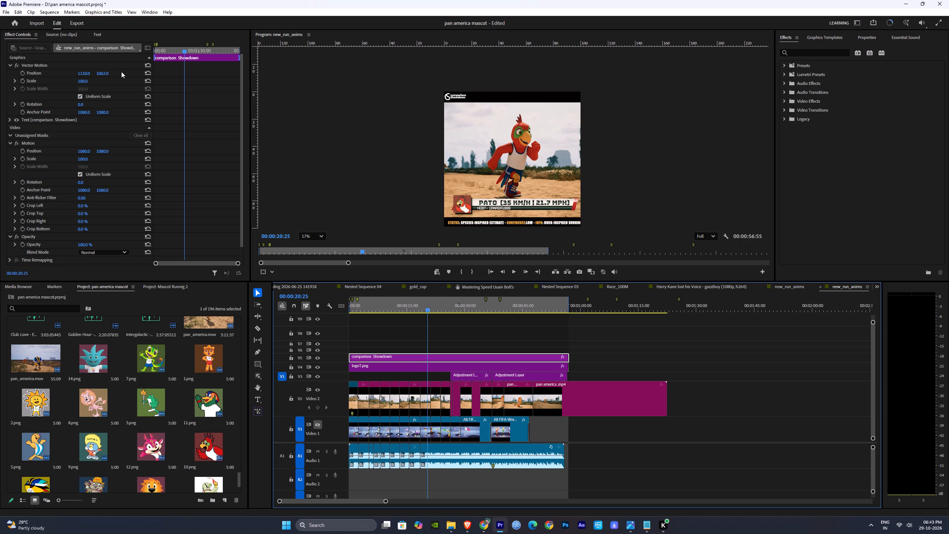
pyautogui.moveTo(121, 72); pyautogui.dragTo(136, 75)
pyautogui.moveTo(85, 72); pyautogui.dragTo(90, 72)
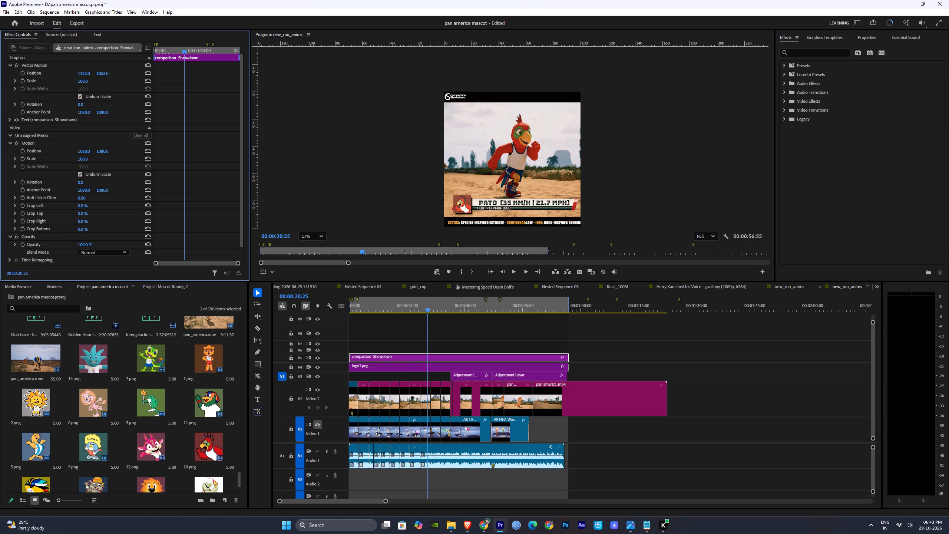
pyautogui.moveTo(90, 72); pyautogui.dragTo(108, 73)
pyautogui.hotkey('ctrl', 'z')
pyautogui.moveTo(103, 72); pyautogui.dragTo(125, 76)
pyautogui.moveTo(125, 76); pyautogui.dragTo(162, 77)
# Lower the logo1.png overlay to a vertical position of about 249.3 beside the text graphic and play it briefly.
pyautogui.click(397, 365)
pyautogui.moveTo(84, 82); pyautogui.dragTo(102, 80)
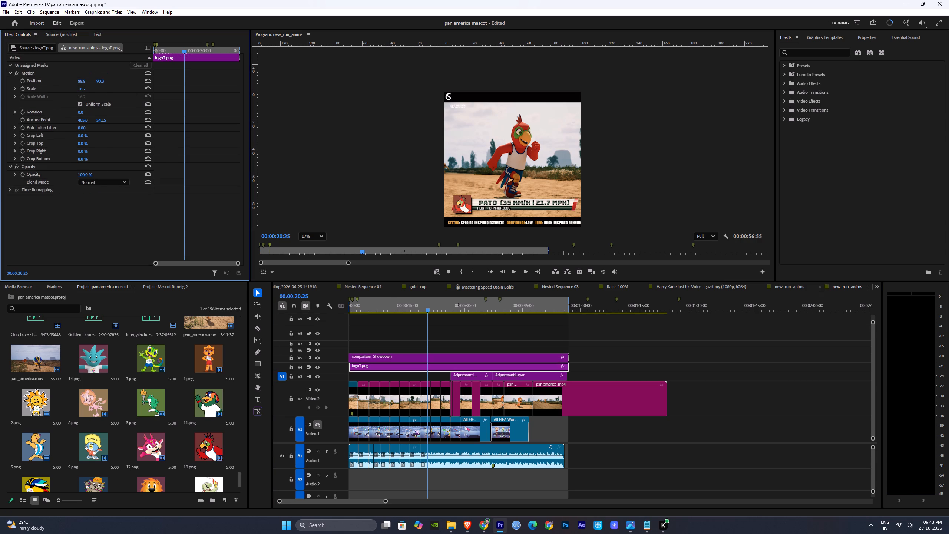
pyautogui.moveTo(102, 80); pyautogui.dragTo(120, 80)
pyautogui.hotkey('ctrl', 'z')
pyautogui.moveTo(106, 81); pyautogui.dragTo(148, 83)
pyautogui.moveTo(148, 83); pyautogui.dragTo(168, 84)
pyautogui.moveTo(168, 84); pyautogui.dragTo(166, 84)
pyautogui.press('space')
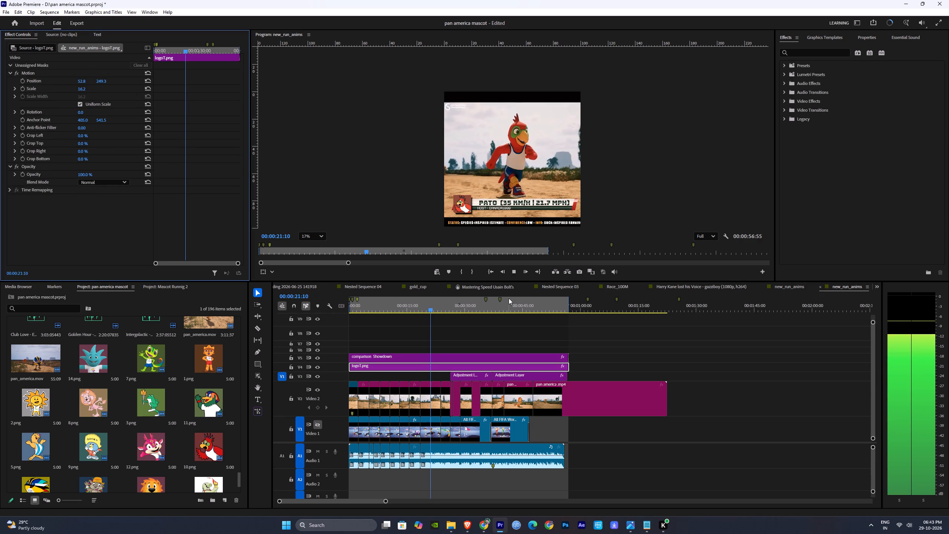
pyautogui.press('space')
pyautogui.click(489, 345)
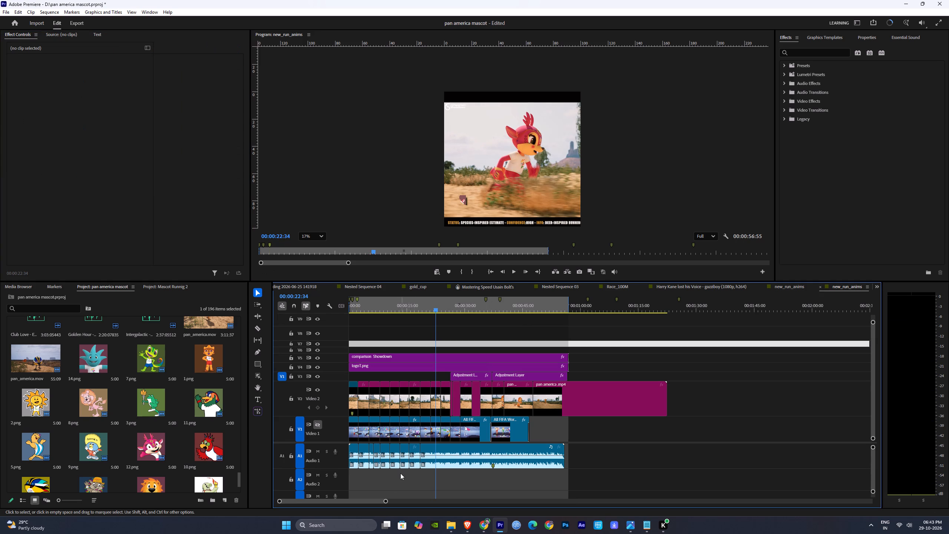
# Scrub through the later sections of the new_run_anims sequence, from about 52 minutes onward, to examine the older edits there.
pyautogui.moveTo(384, 502); pyautogui.dragTo(644, 458)
pyautogui.click(595, 298)
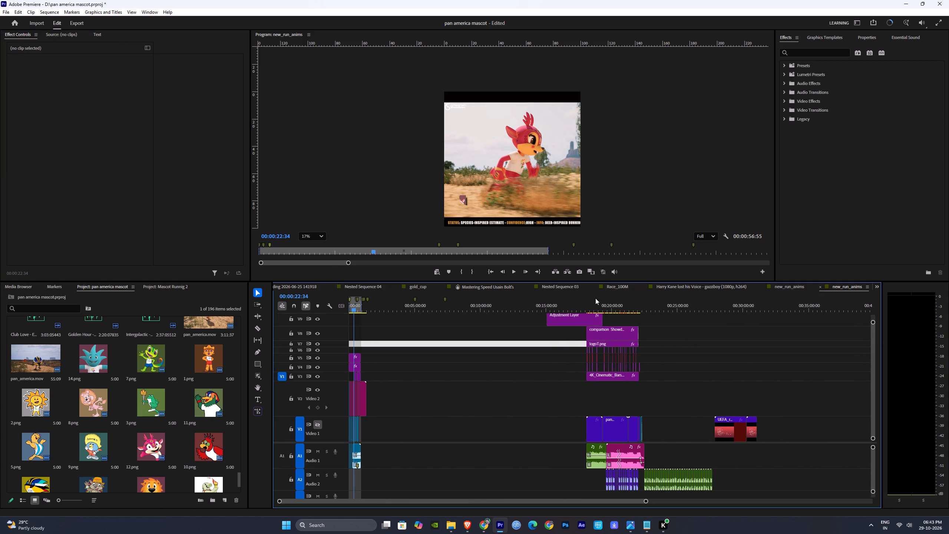
pyautogui.click(602, 305)
pyautogui.moveTo(614, 307); pyautogui.dragTo(916, 336)
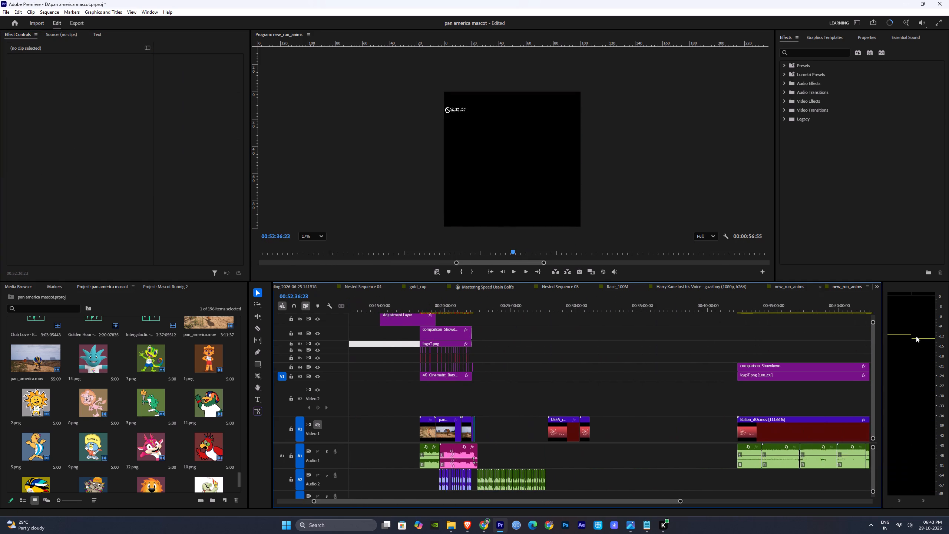
pyautogui.moveTo(916, 336); pyautogui.dragTo(696, 380)
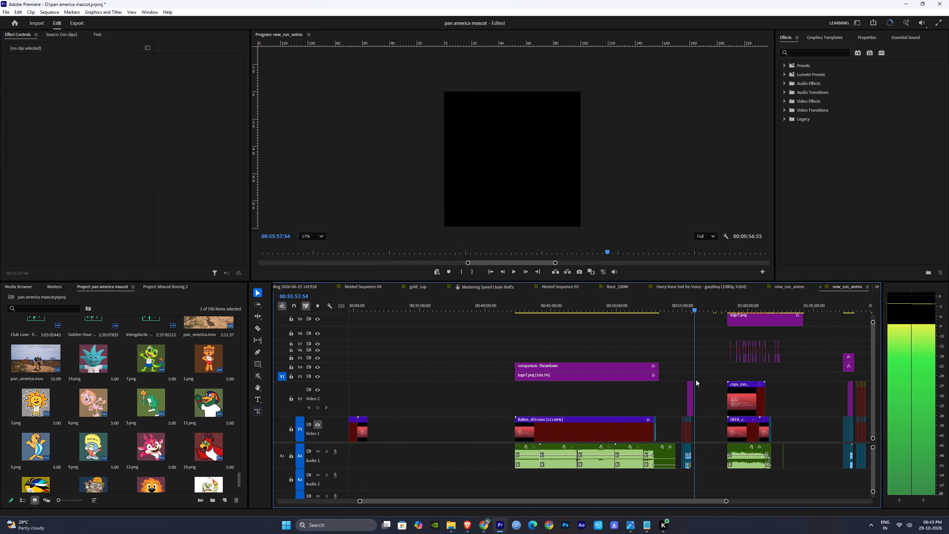
pyautogui.moveTo(696, 380); pyautogui.dragTo(745, 372)
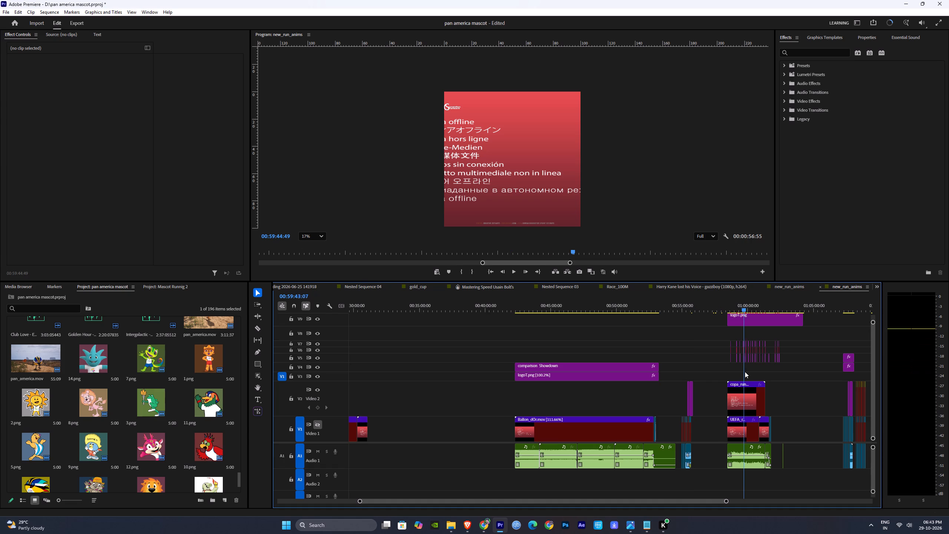
pyautogui.moveTo(745, 372); pyautogui.dragTo(713, 381)
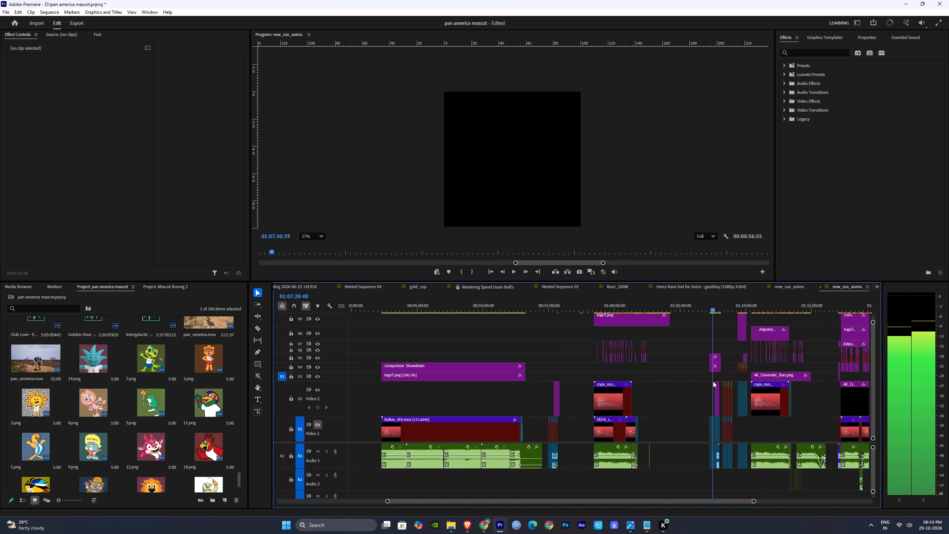
pyautogui.moveTo(713, 381); pyautogui.dragTo(747, 385)
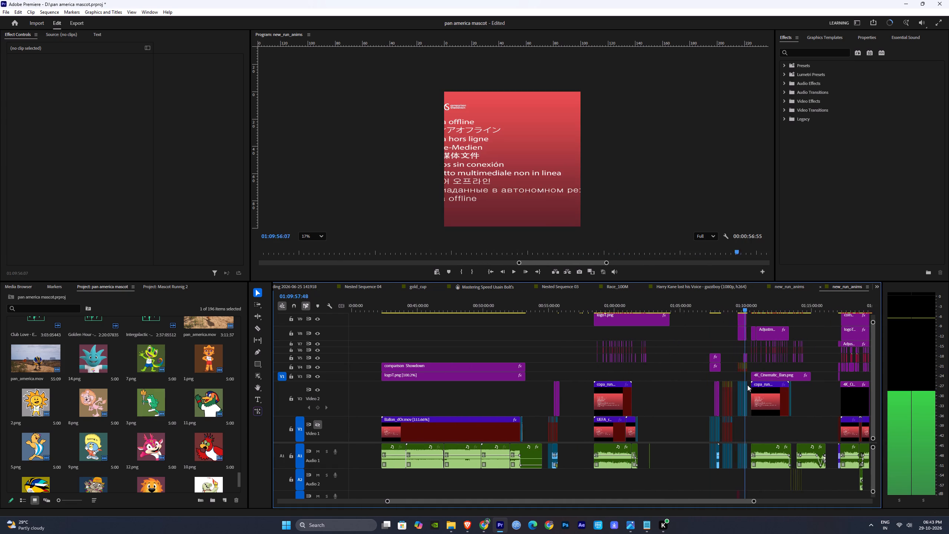
pyautogui.moveTo(747, 385); pyautogui.dragTo(851, 395)
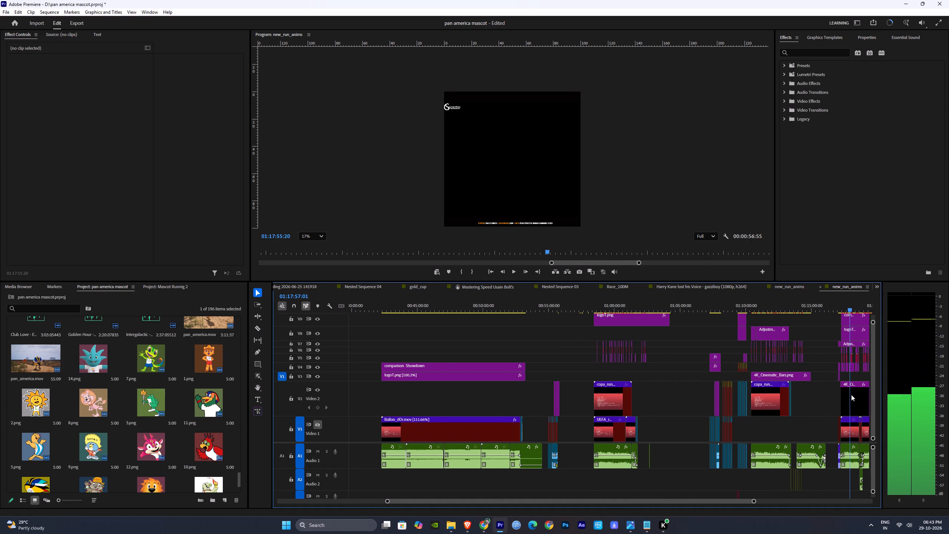
pyautogui.moveTo(851, 395); pyautogui.dragTo(165, 373)
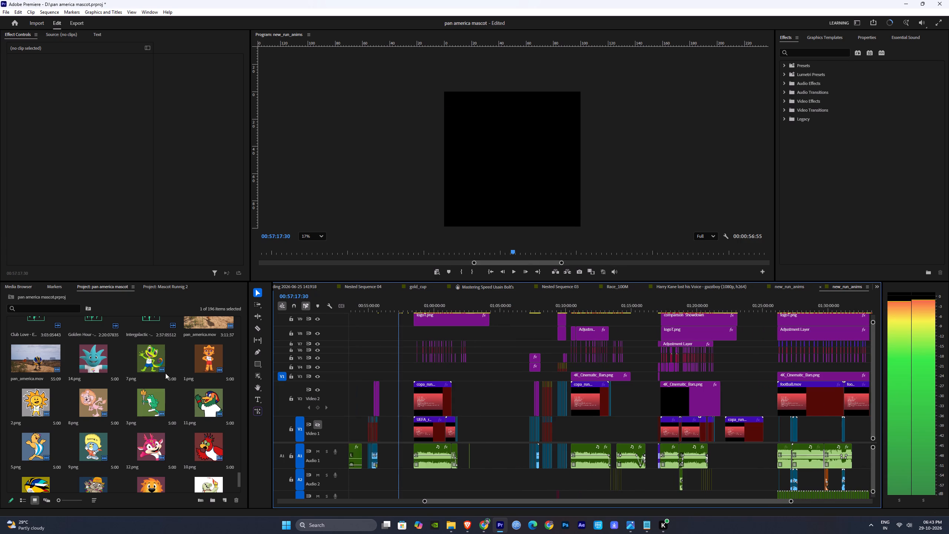
pyautogui.moveTo(165, 373); pyautogui.dragTo(3, 368)
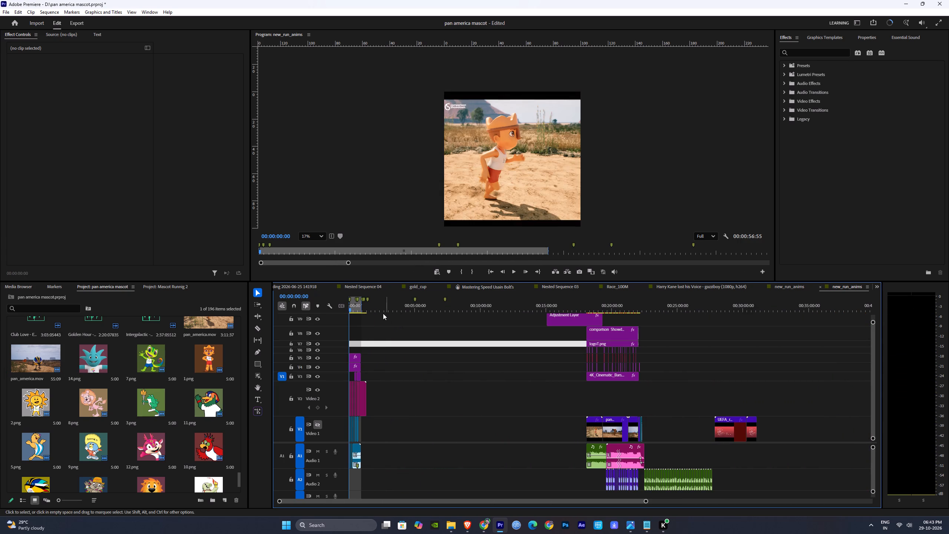
# Play the sequence from the start through about 00:00:16:24 to check the mascot clips with the repositioned logo and text.
pyautogui.moveTo(384, 307); pyautogui.dragTo(259, 310)
pyautogui.press('space')
pyautogui.moveTo(647, 502); pyautogui.dragTo(543, 501)
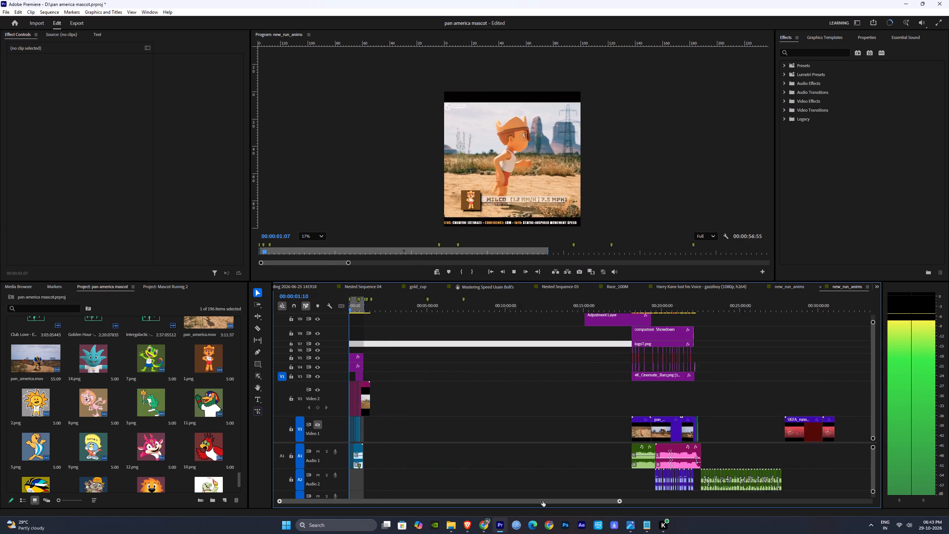
pyautogui.moveTo(543, 501); pyautogui.dragTo(389, 474)
pyautogui.click(589, 344)
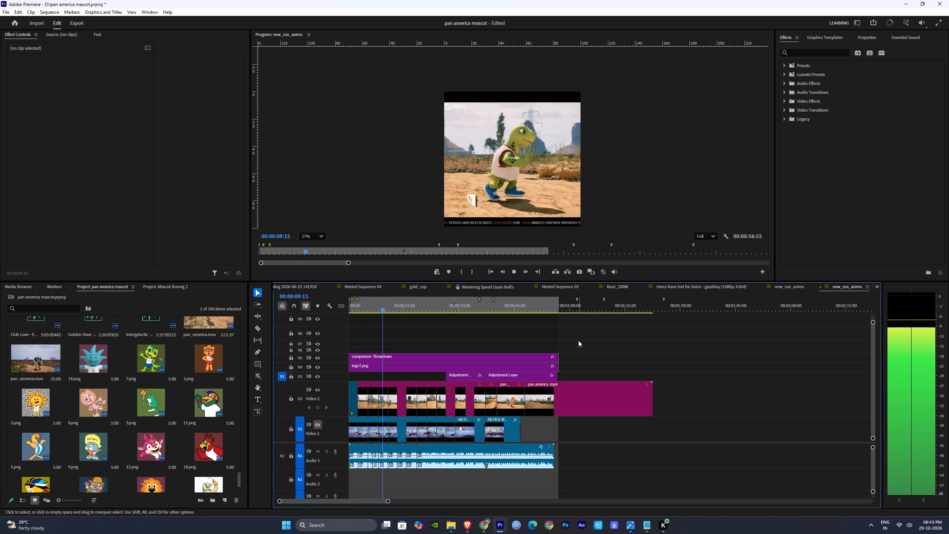
pyautogui.click(577, 342)
pyautogui.click(582, 341)
pyautogui.moveTo(585, 342); pyautogui.dragTo(625, 367)
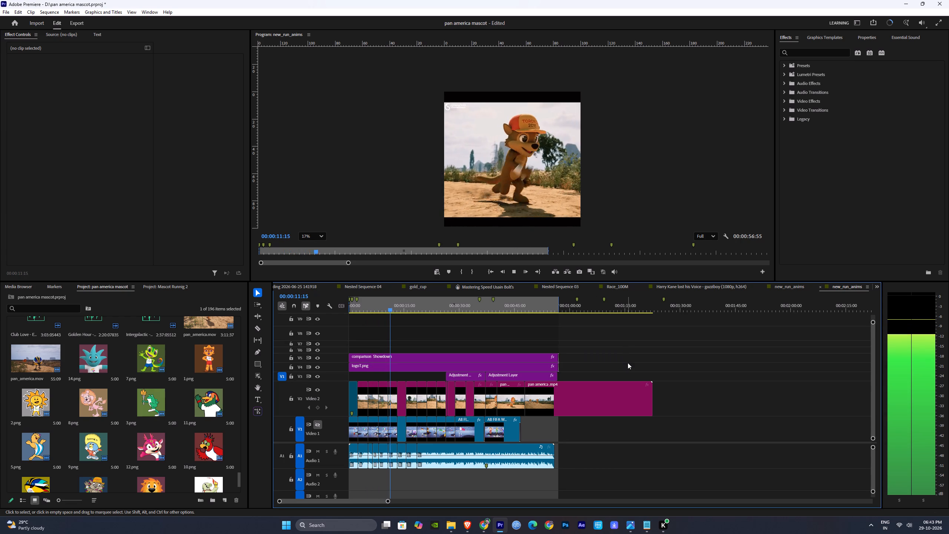
pyautogui.moveTo(628, 363); pyautogui.dragTo(596, 348)
pyautogui.click(600, 352)
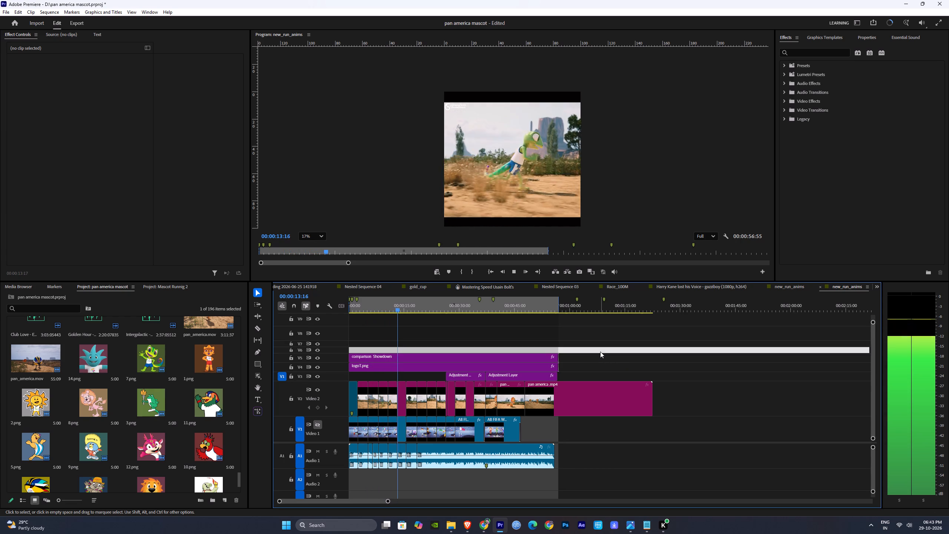
pyautogui.click(628, 357)
pyautogui.moveTo(647, 361); pyautogui.dragTo(607, 345)
pyautogui.click(609, 345)
pyautogui.moveTo(608, 346); pyautogui.dragTo(662, 370)
pyautogui.click(676, 370)
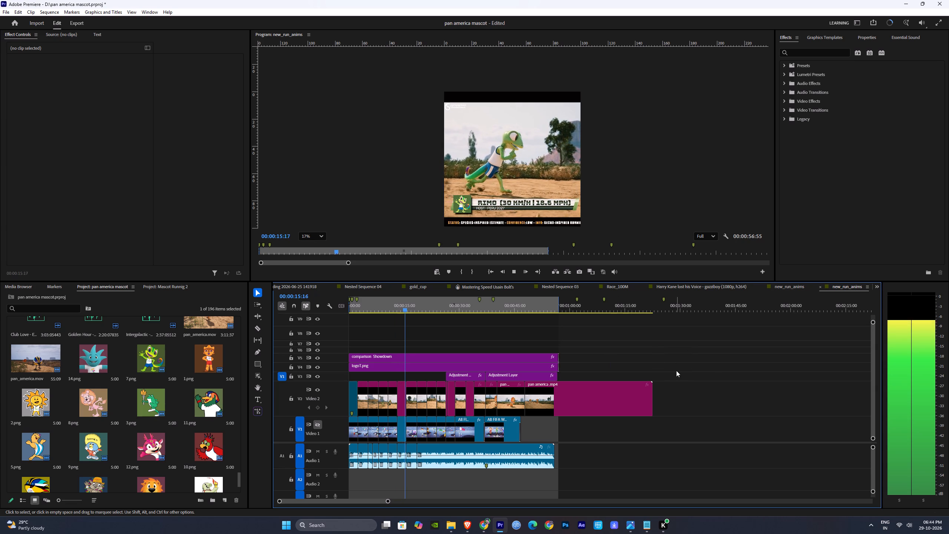
pyautogui.click(653, 367)
pyautogui.press('space')
# Save the project before exporting.
pyautogui.hotkey('ctrl', 's')
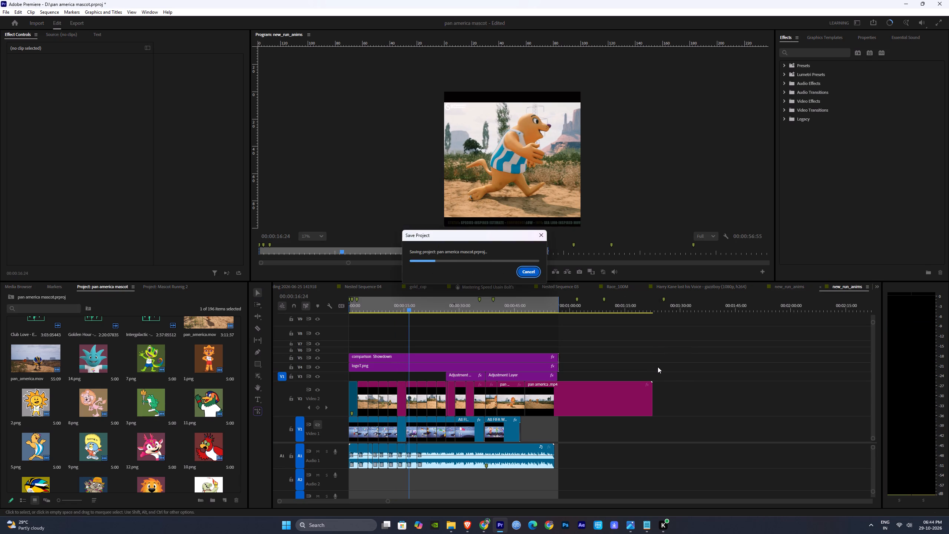
# Export the sequence's in/out range as a media file named pan short, keeping the existing preset and format.
pyautogui.hotkey('ctrl', 'm')
pyautogui.click(567, 277)
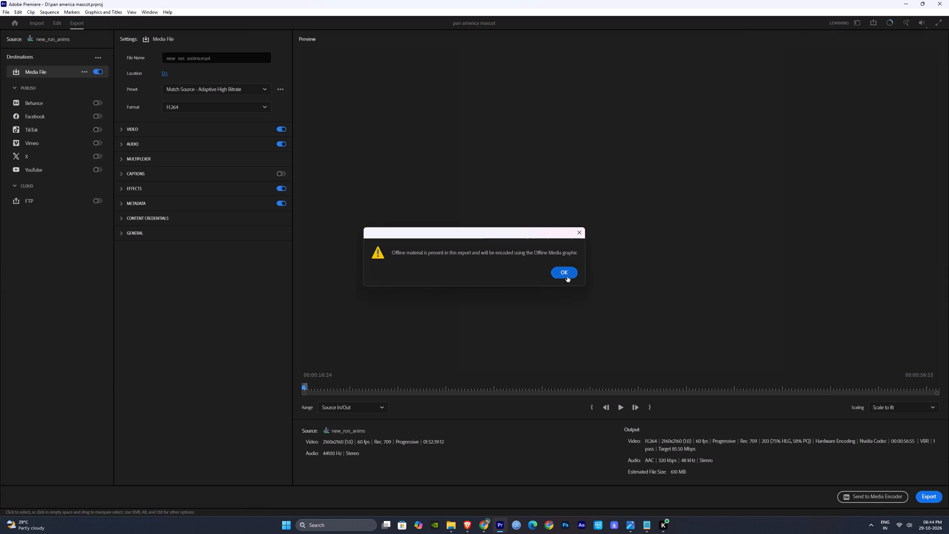
pyautogui.moveTo(218, 57); pyautogui.dragTo(128, 53)
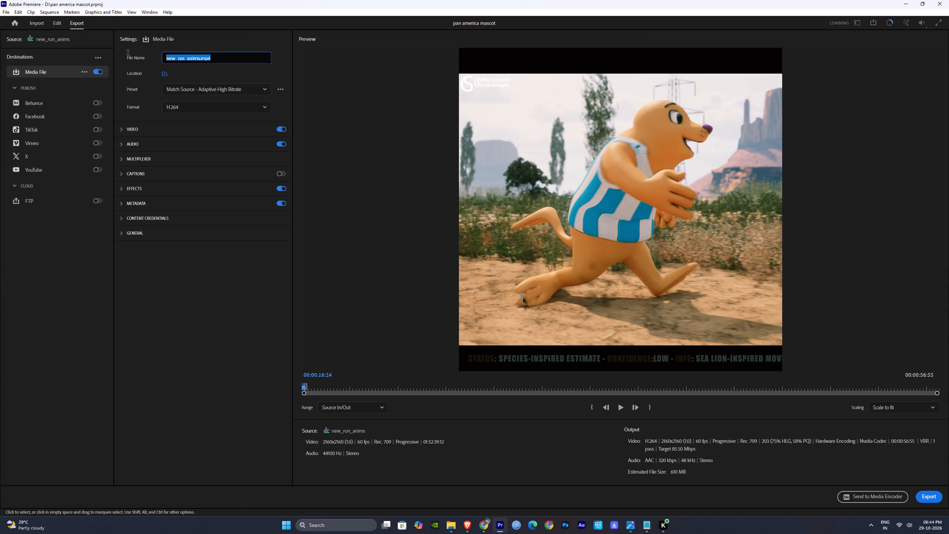
pyautogui.write('pan short')
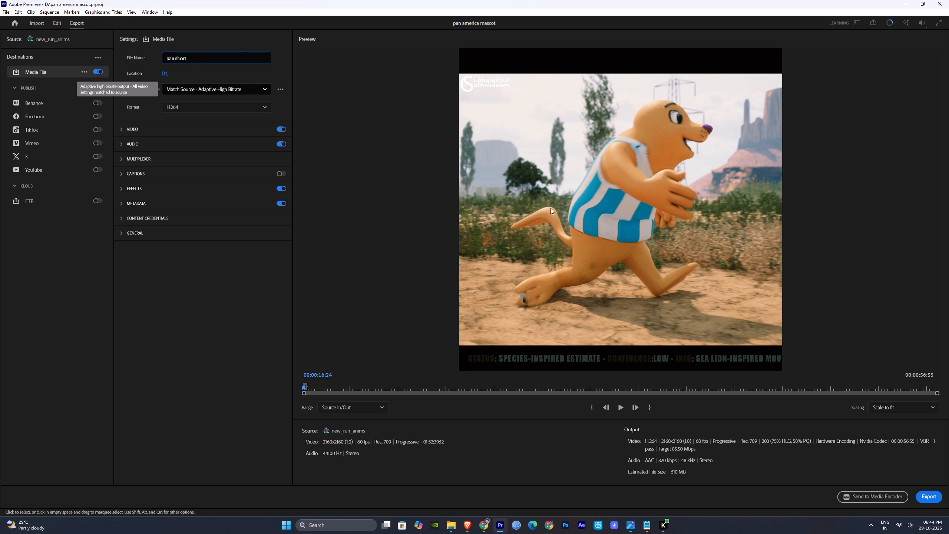
pyautogui.click(920, 493)
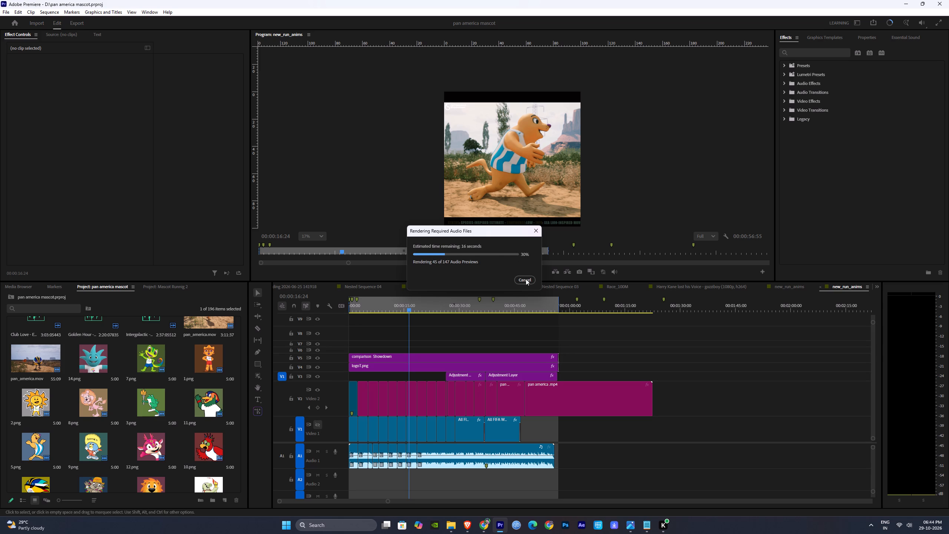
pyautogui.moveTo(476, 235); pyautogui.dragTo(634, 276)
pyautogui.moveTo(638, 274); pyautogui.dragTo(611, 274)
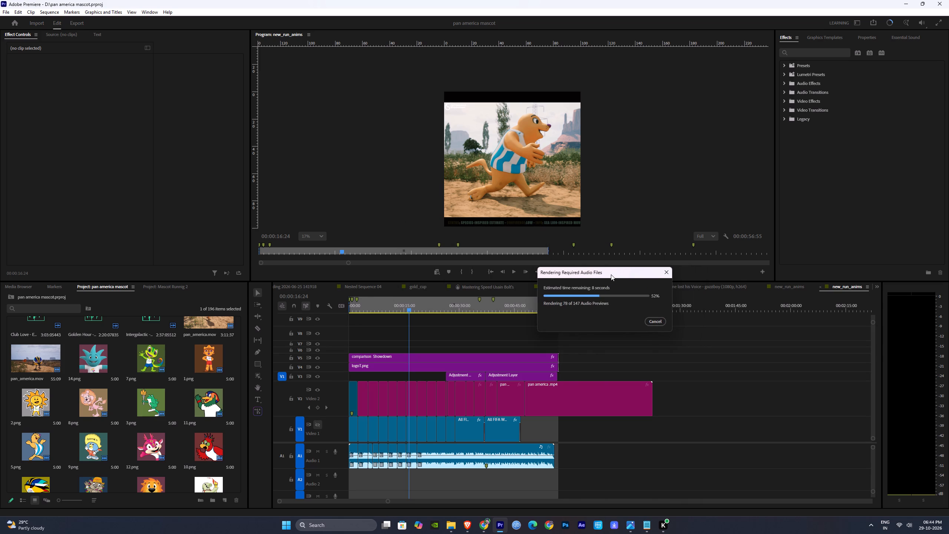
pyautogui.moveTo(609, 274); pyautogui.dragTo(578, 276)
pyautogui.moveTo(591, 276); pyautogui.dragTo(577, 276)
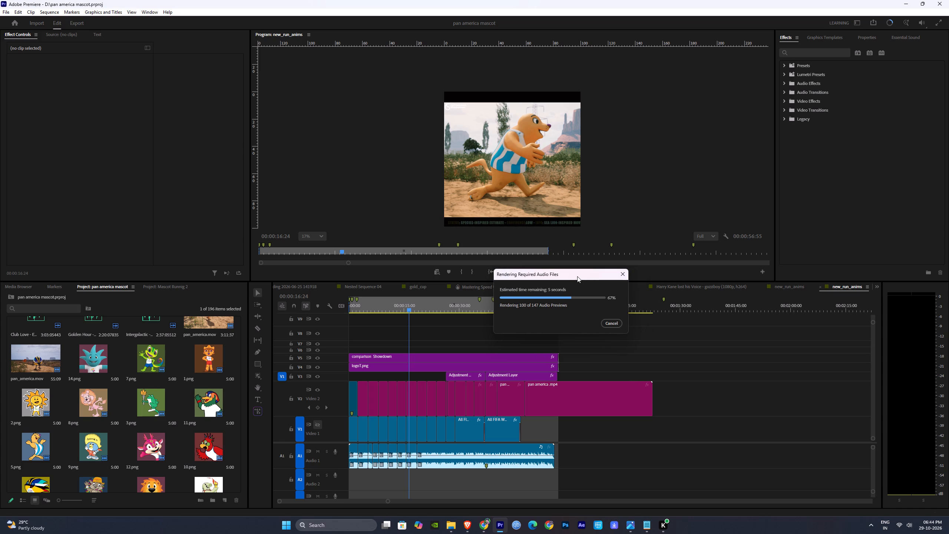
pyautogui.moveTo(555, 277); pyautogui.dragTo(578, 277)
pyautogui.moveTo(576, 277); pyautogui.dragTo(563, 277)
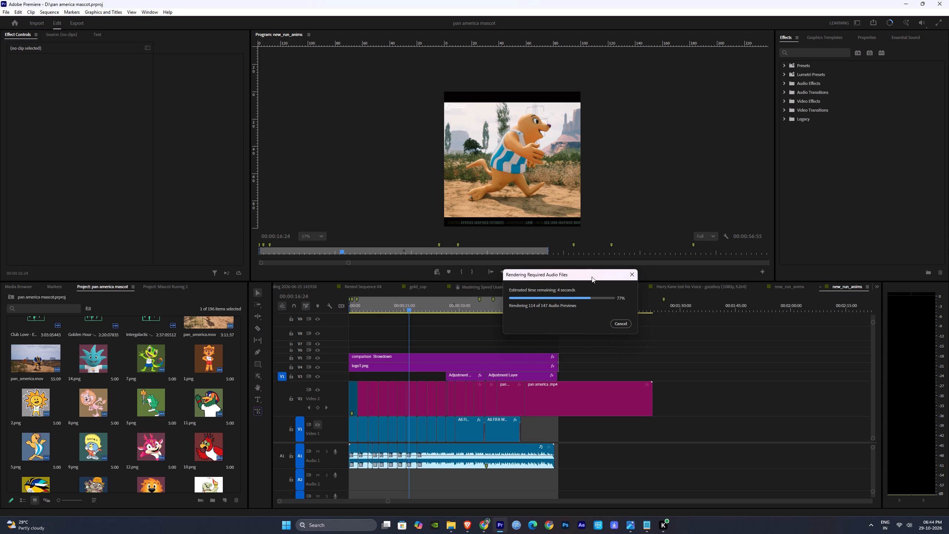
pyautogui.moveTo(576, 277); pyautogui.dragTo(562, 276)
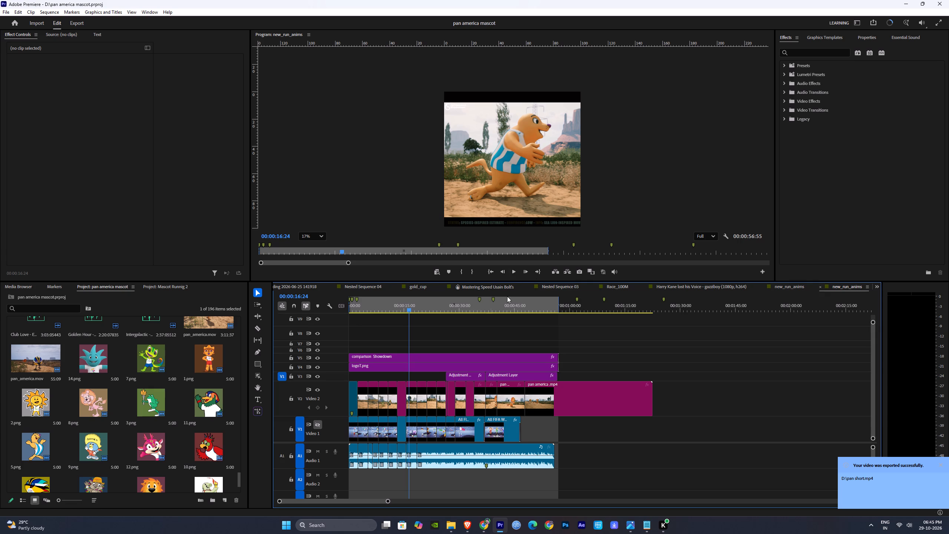
# Move the playhead to about 00:00:19:56 and save the project again.
pyautogui.moveTo(412, 307); pyautogui.dragTo(423, 309)
pyautogui.hotkey('ctrl', 's')
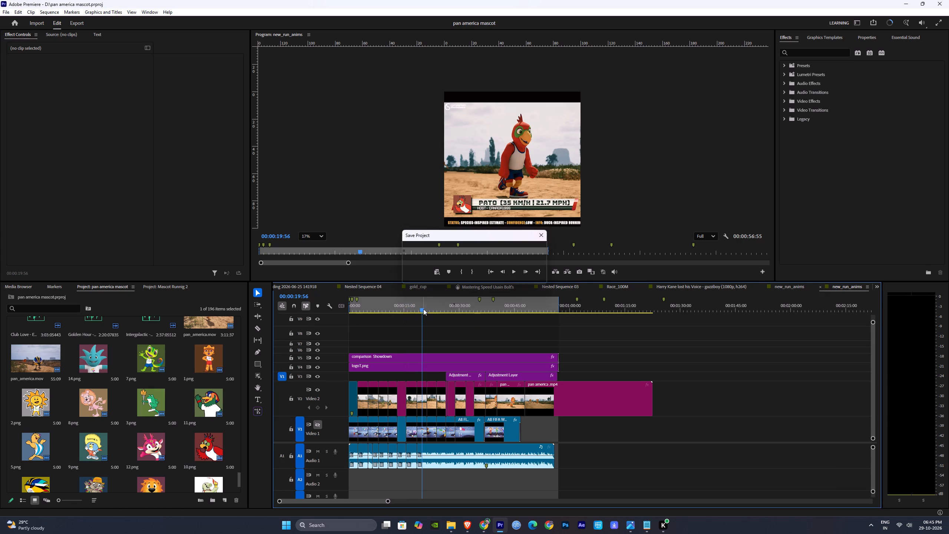